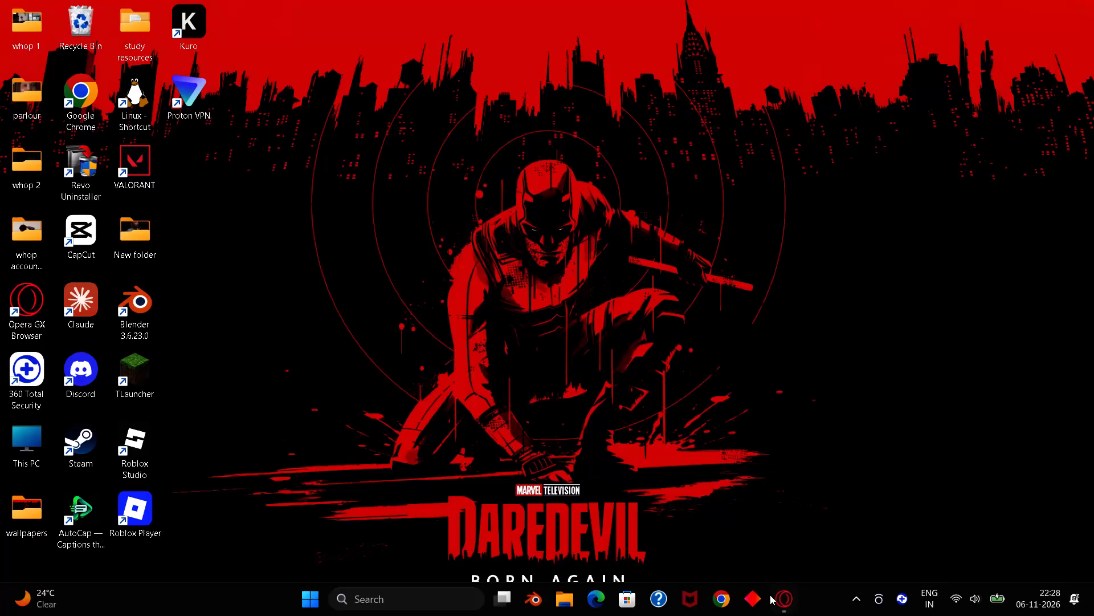
# Quit the Opera GX browser along with its open tabs.
pyautogui.click(844, 474)
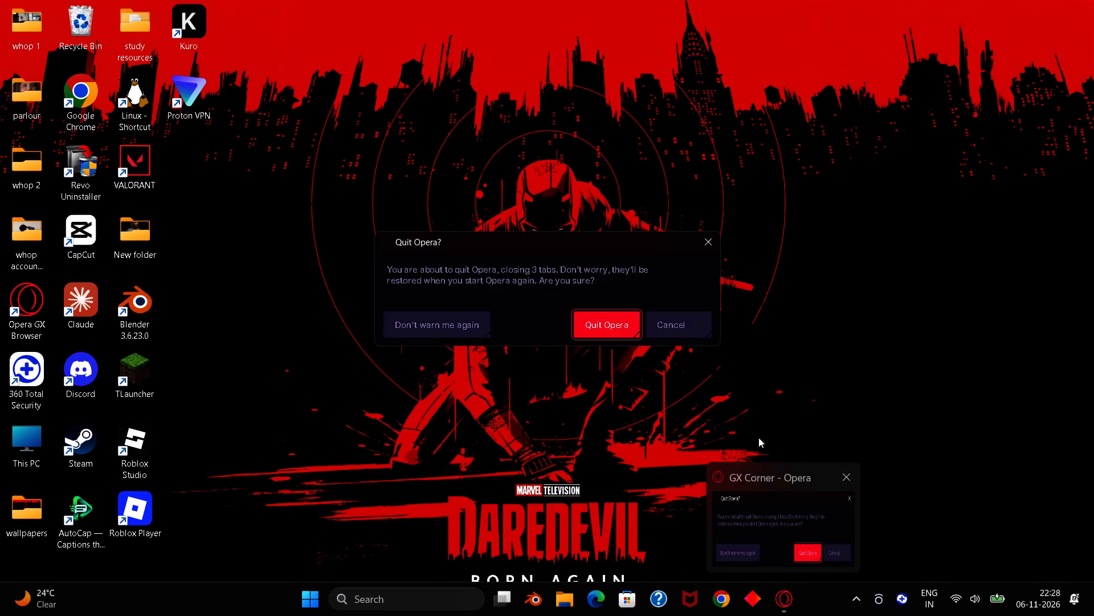
pyautogui.click(606, 315)
# Launch Proton VPN, switch to a different free server, and minimize its window.
pyautogui.doubleClick(196, 91)
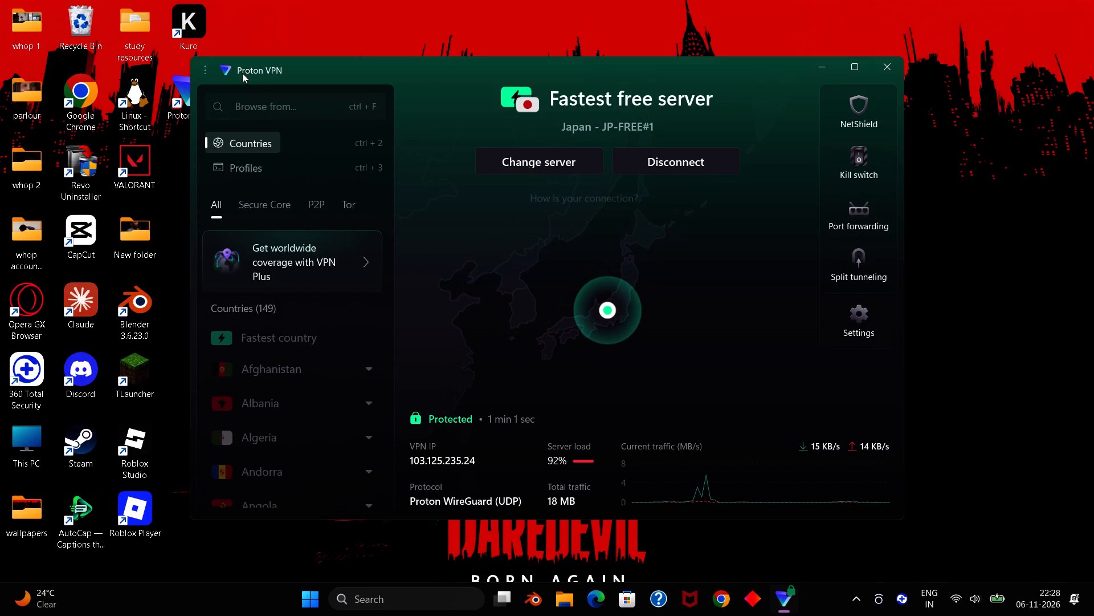
pyautogui.click(516, 163)
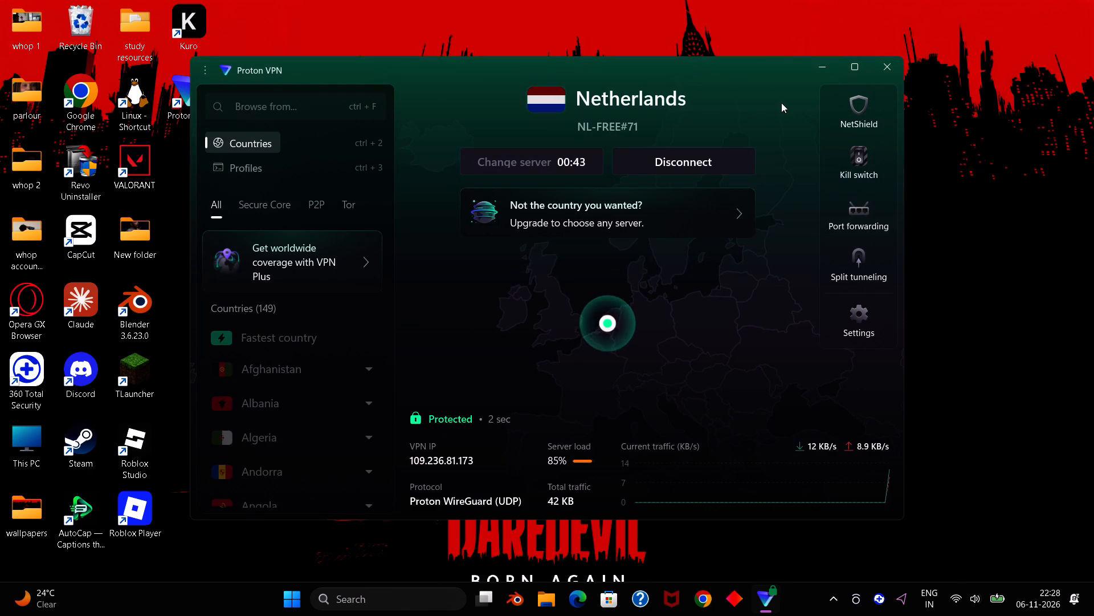
pyautogui.click(815, 72)
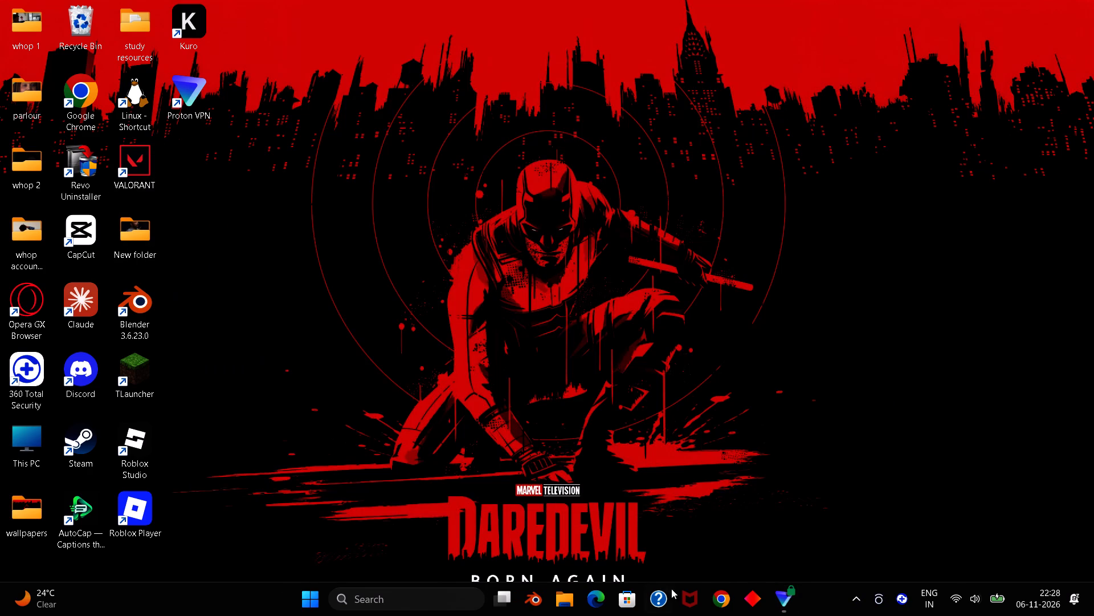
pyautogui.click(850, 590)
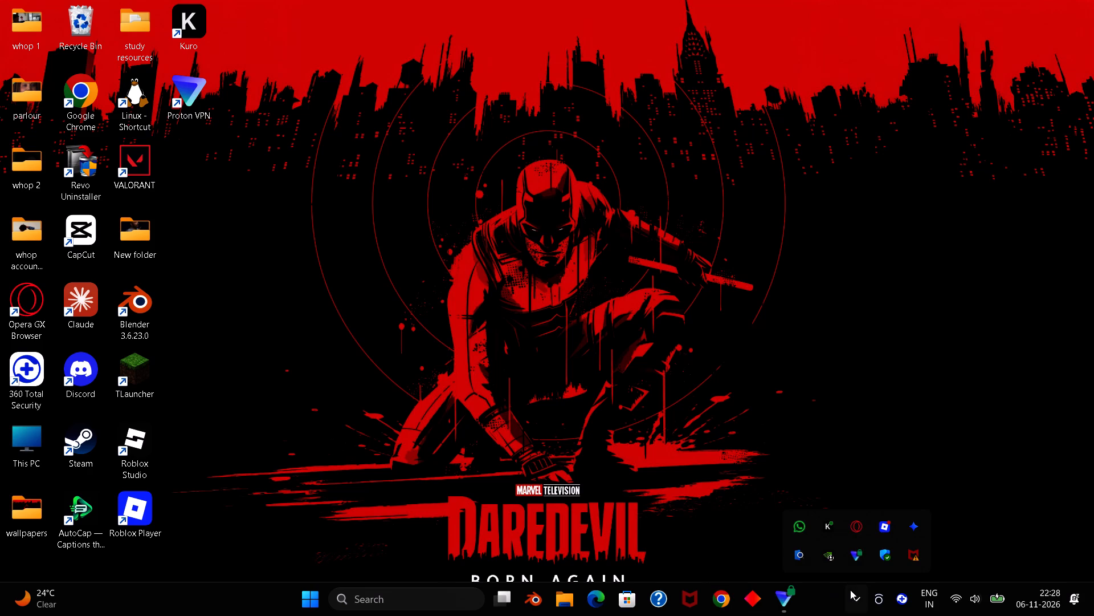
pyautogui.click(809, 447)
# Launch Google Chrome with a saved profile, search Google for whop, and open the Whop website.
pyautogui.click(719, 587)
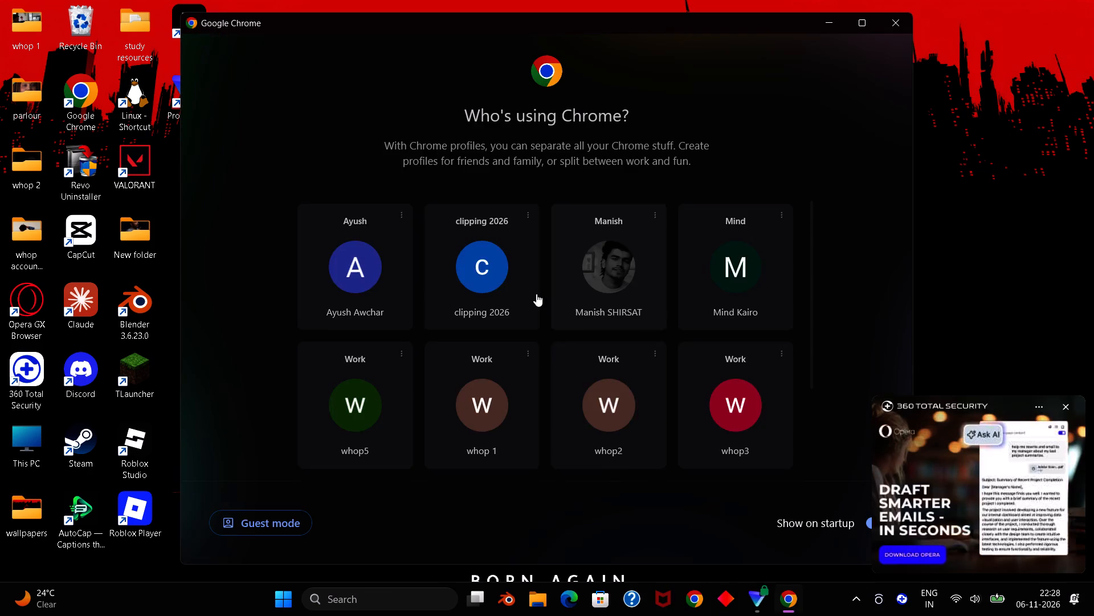
pyautogui.scroll(-7, 531, 292)
pyautogui.click(473, 420)
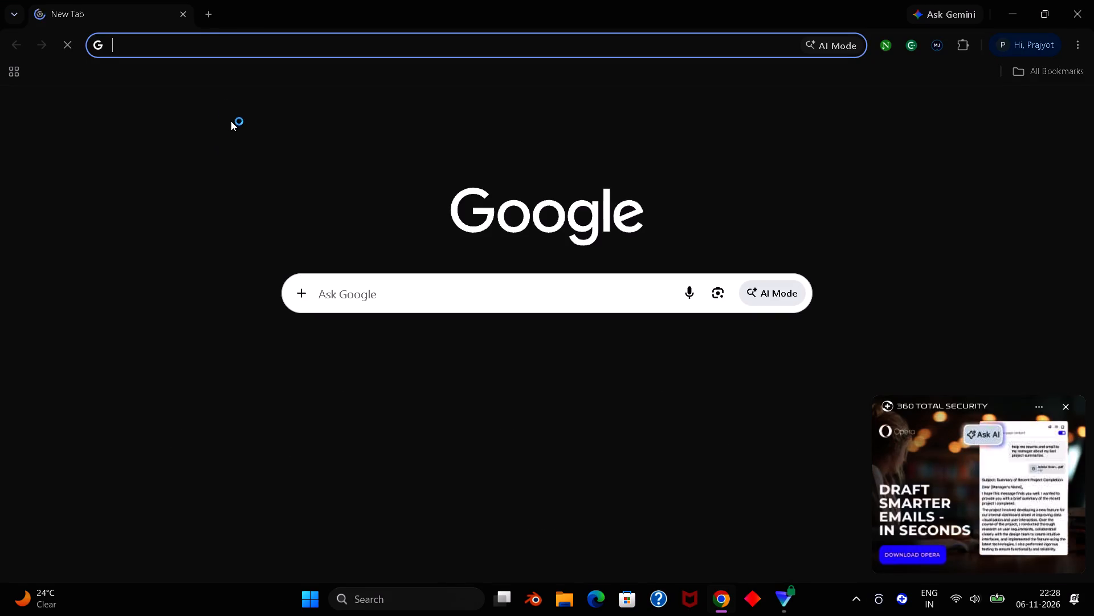
pyautogui.click(214, 48)
pyautogui.click(153, 94)
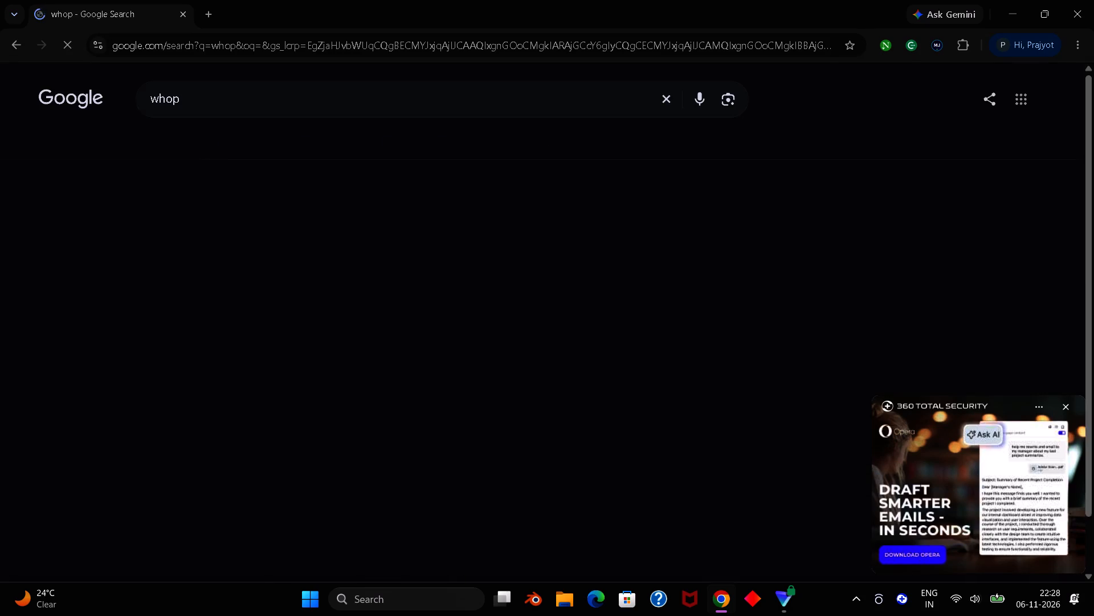
pyautogui.click(184, 216)
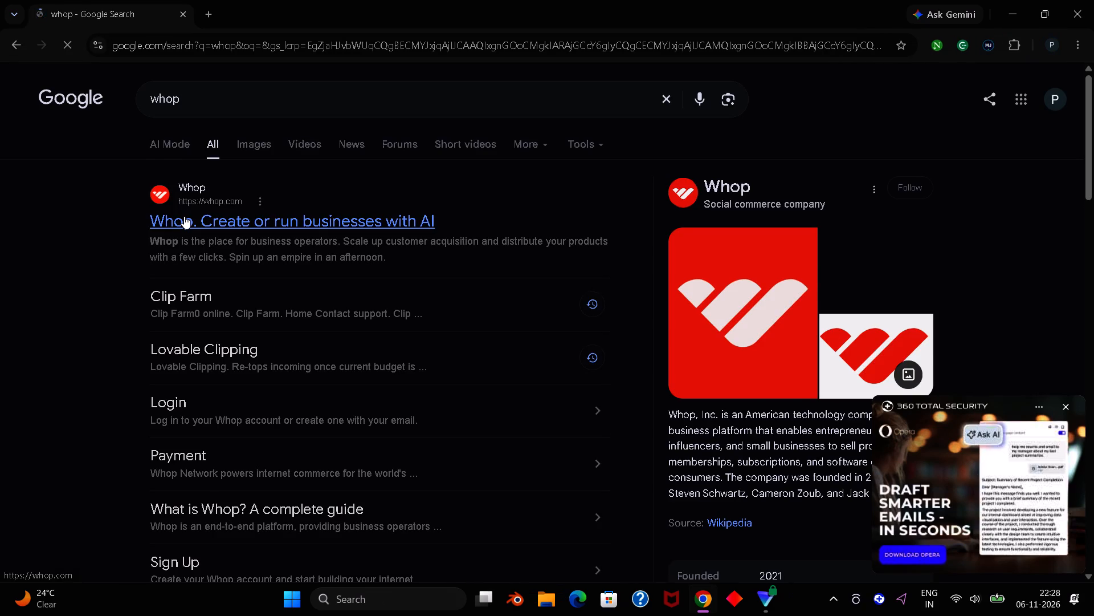
pyautogui.click(1065, 404)
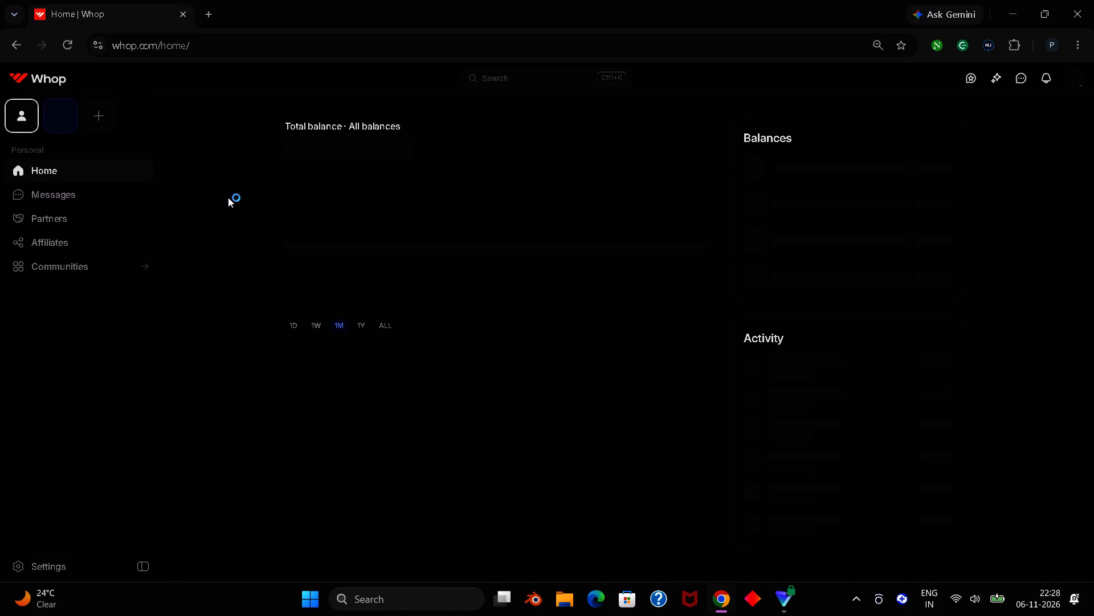
# Go to the Clip Farm community on Whop and open its Higgsfield 20VC Clipping campaign.
pyautogui.click(71, 258)
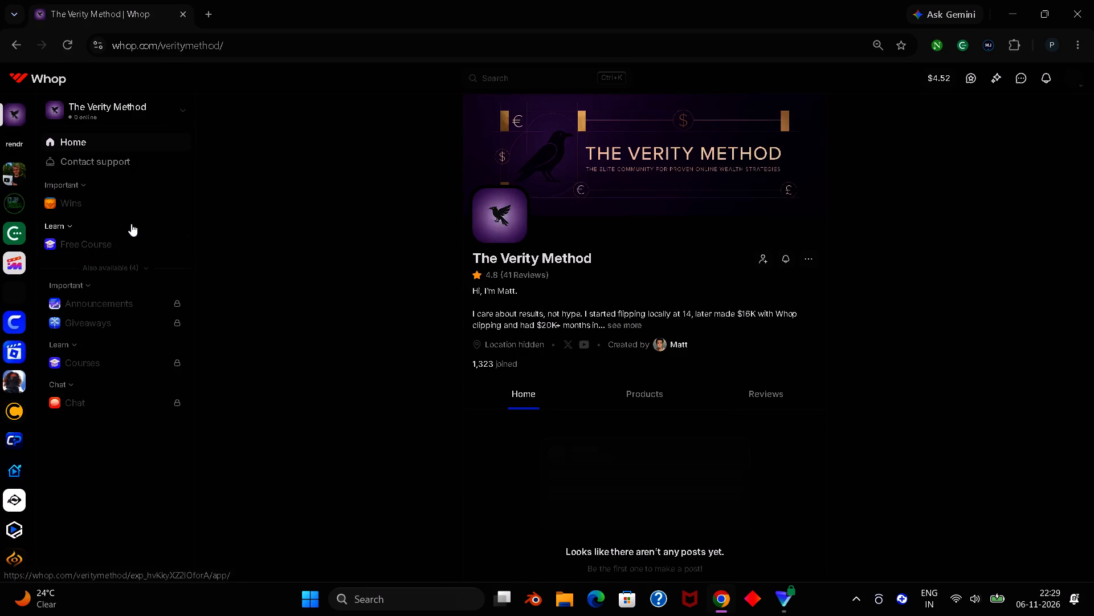
pyautogui.click(13, 204)
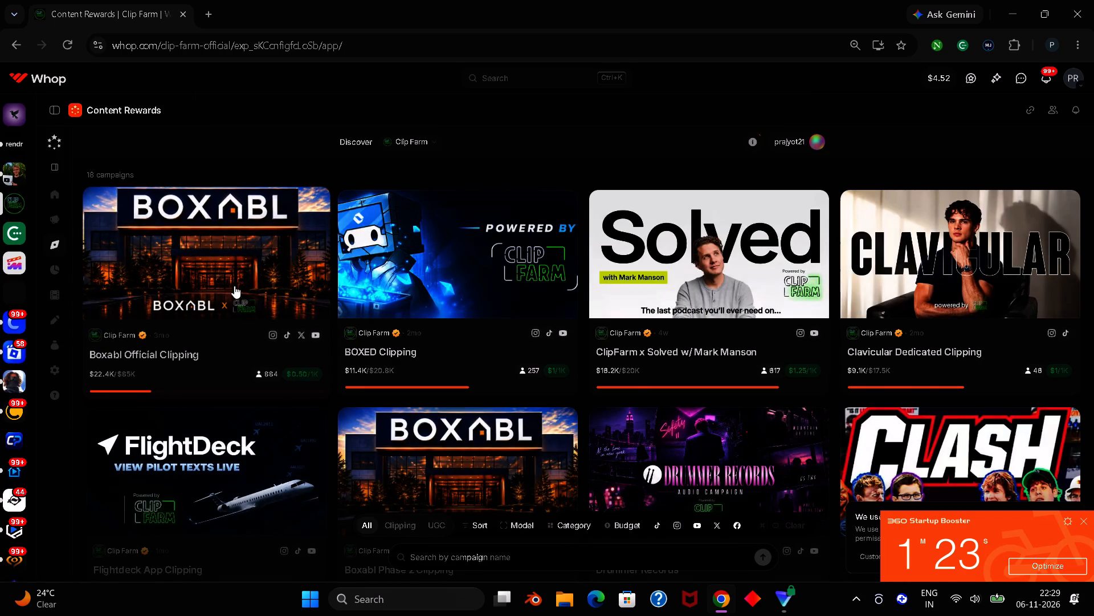
pyautogui.scroll(-3, 341, 296)
pyautogui.scroll(-1, 481, 294)
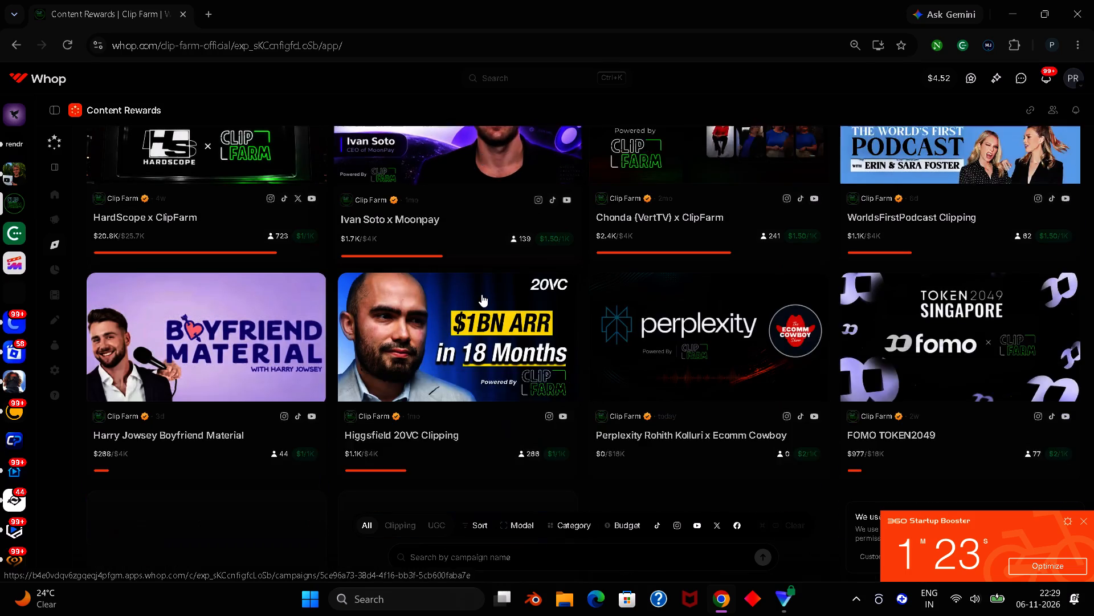
pyautogui.scroll(-1, 481, 294)
pyautogui.click(451, 261)
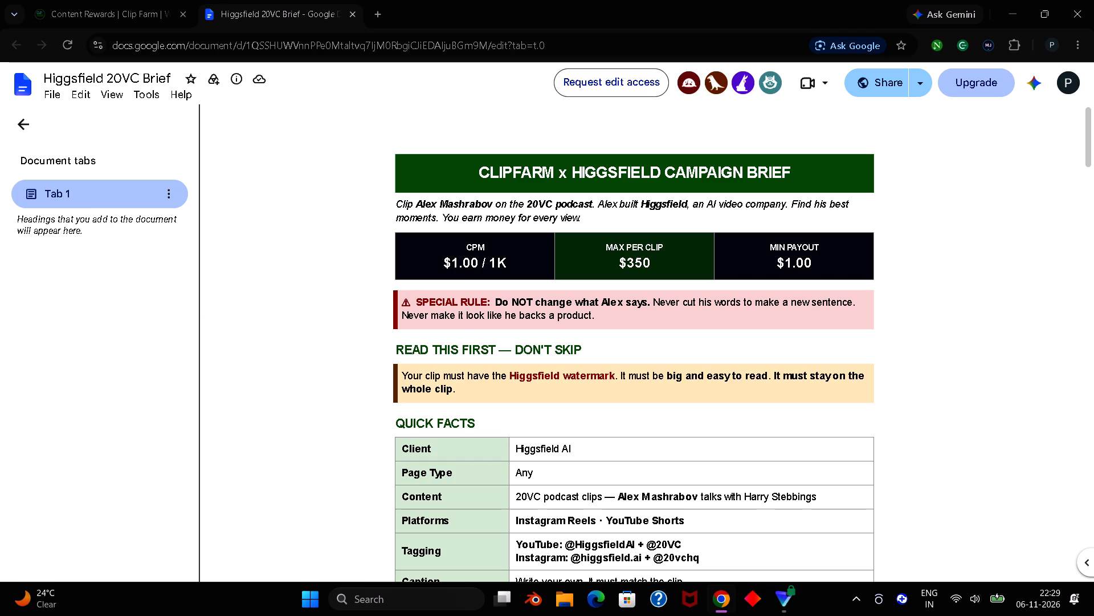
pyautogui.scroll(-5, 424, 299)
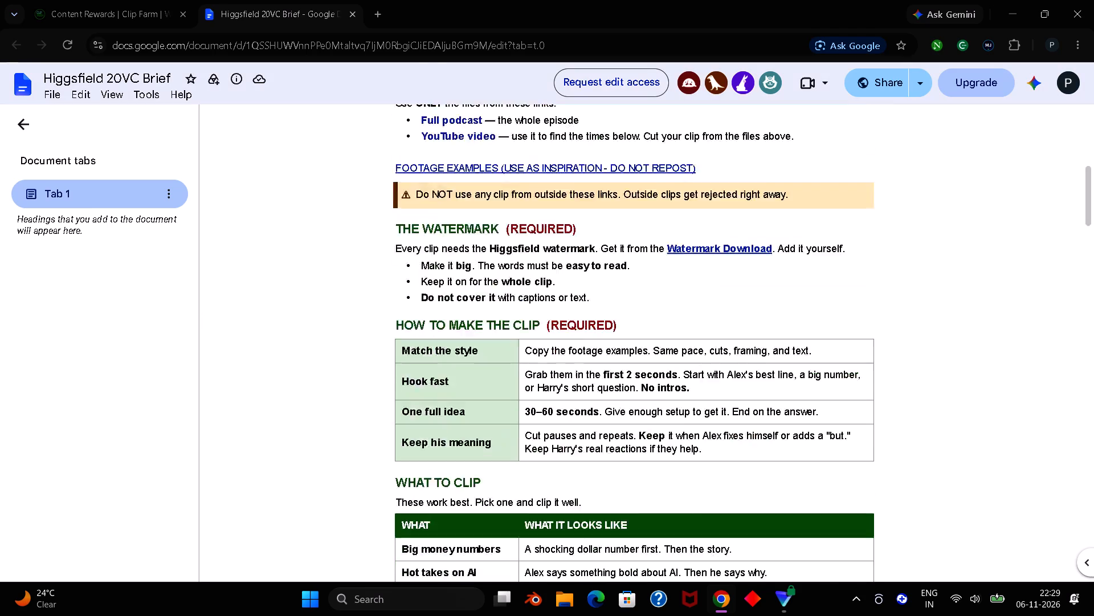
pyautogui.scroll(-10, 429, 310)
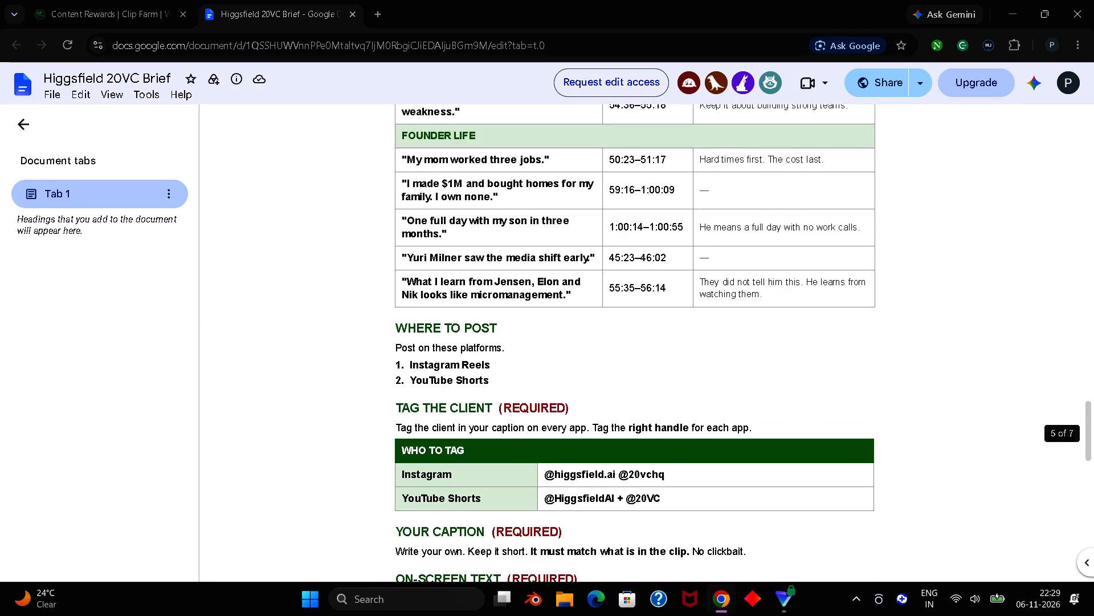
pyautogui.scroll(-2, 432, 312)
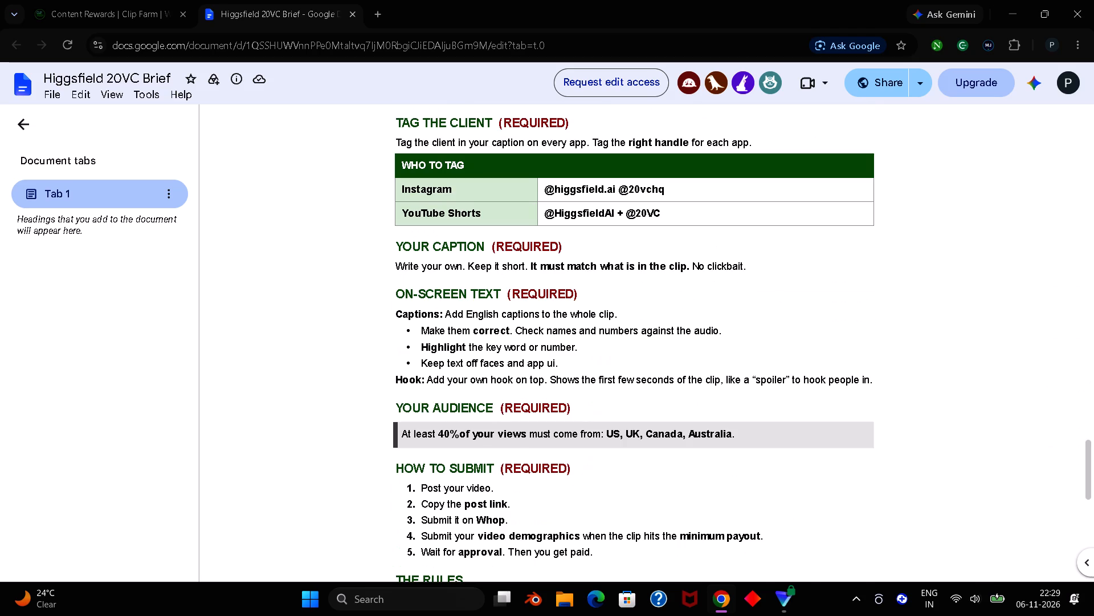
pyautogui.scroll(3, 426, 298)
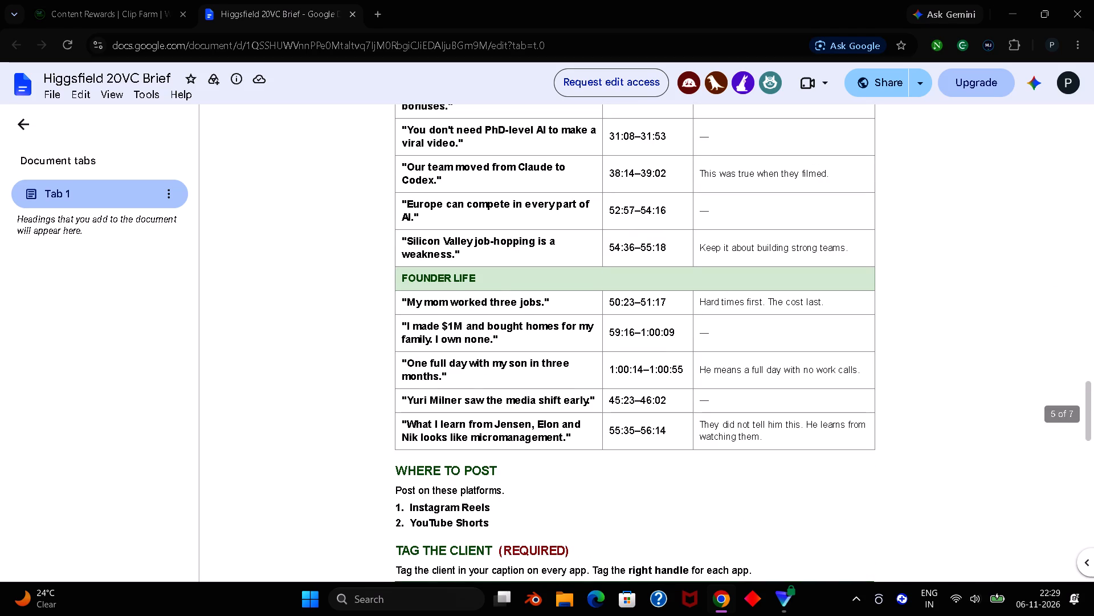
pyautogui.scroll(5, 683, 282)
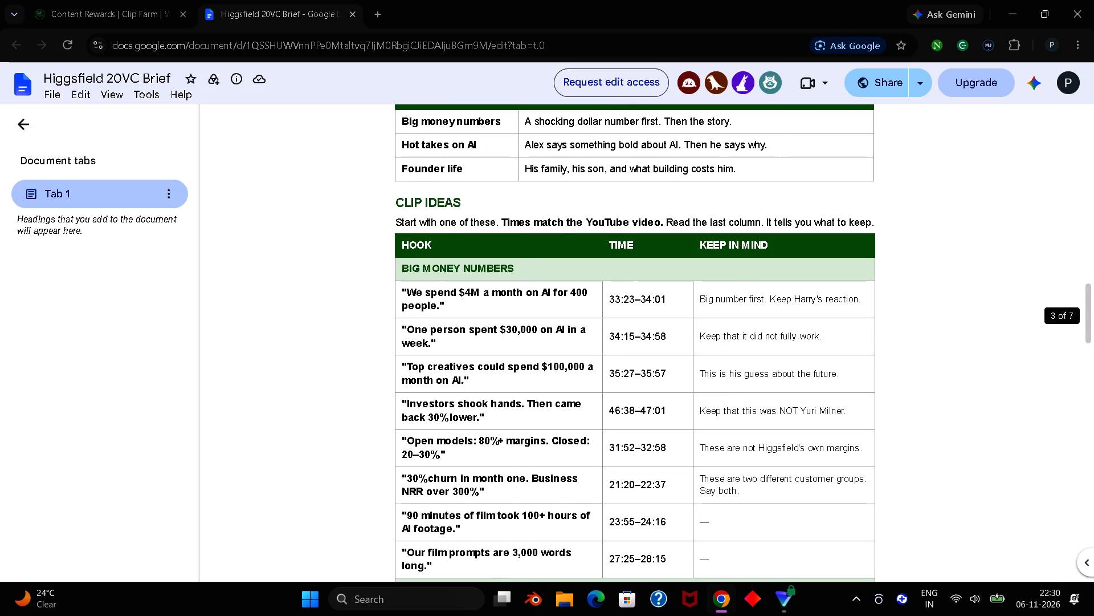
pyautogui.scroll(4, 671, 265)
pyautogui.scroll(-3, 649, 268)
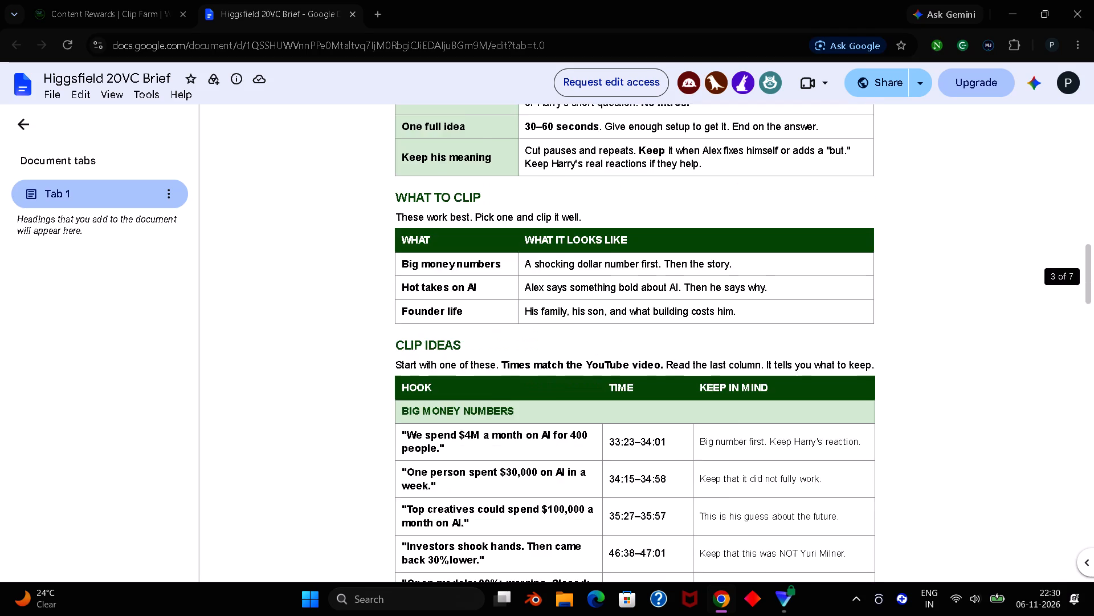
pyautogui.scroll(-1, 649, 268)
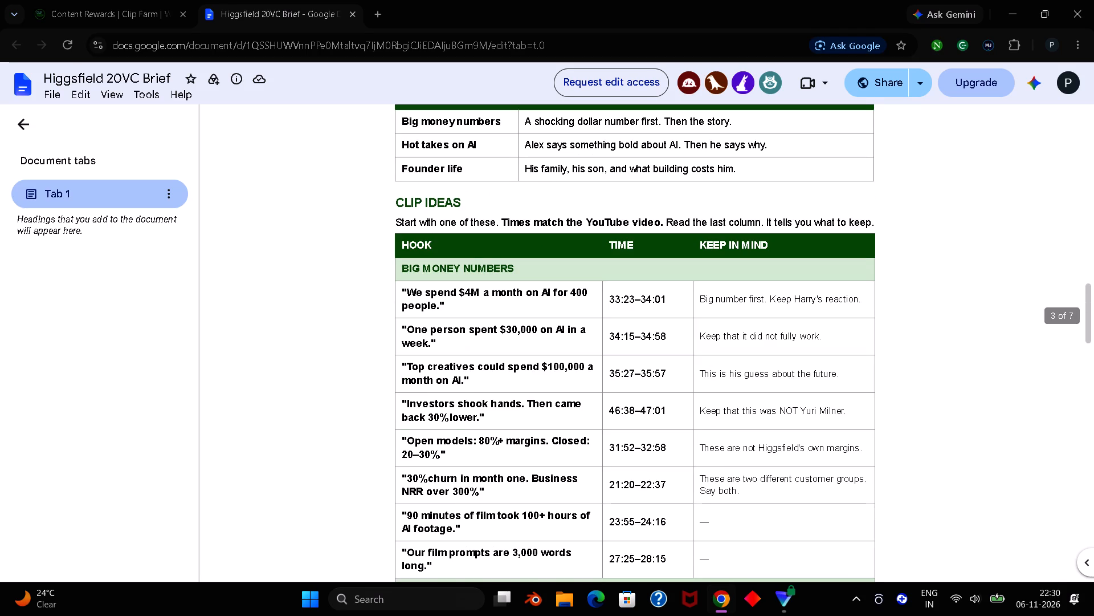
# Launch CapCut and accept its environment testing result.
pyautogui.write('ca')
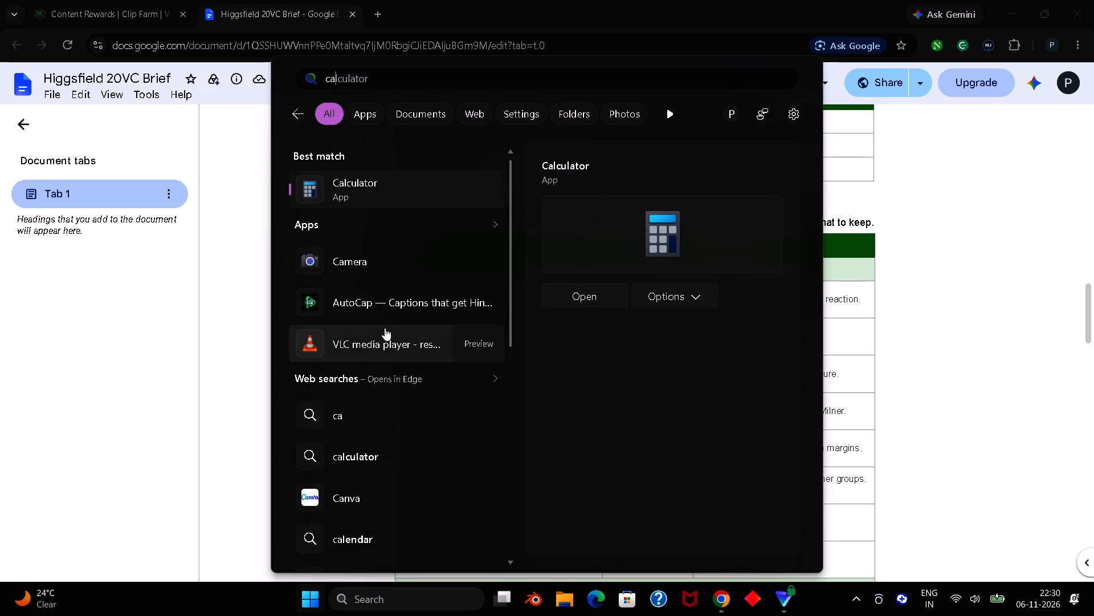
pyautogui.press('p')
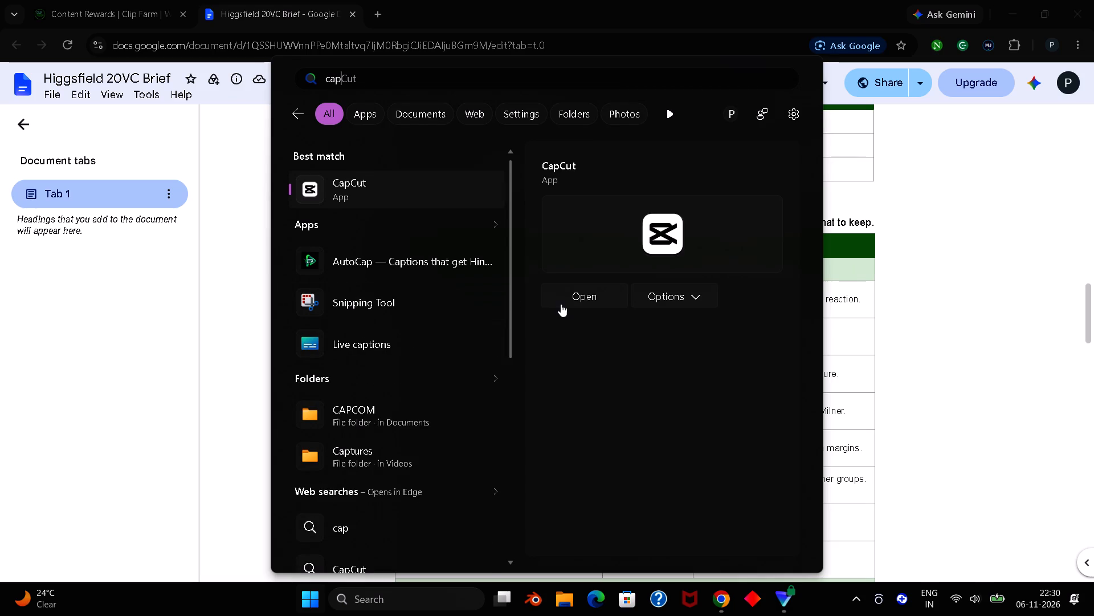
pyautogui.click(571, 292)
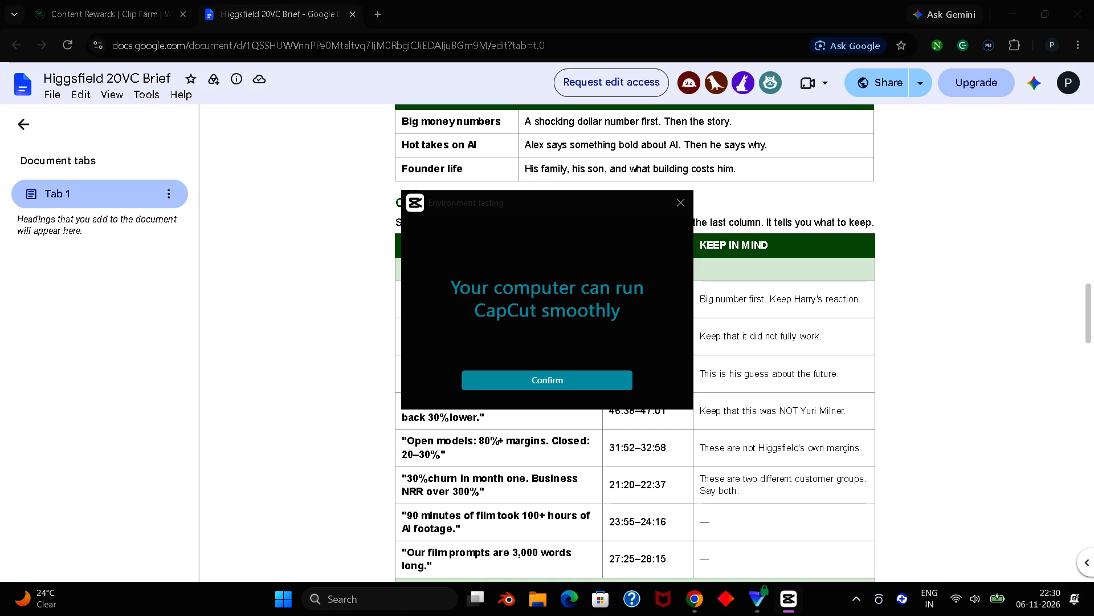
pyautogui.click(585, 382)
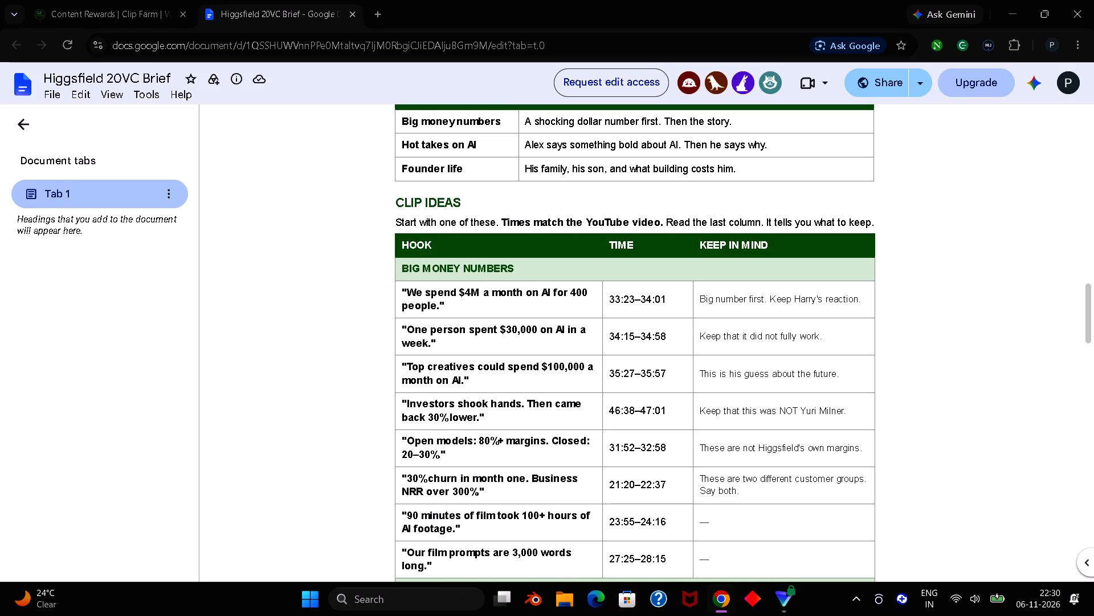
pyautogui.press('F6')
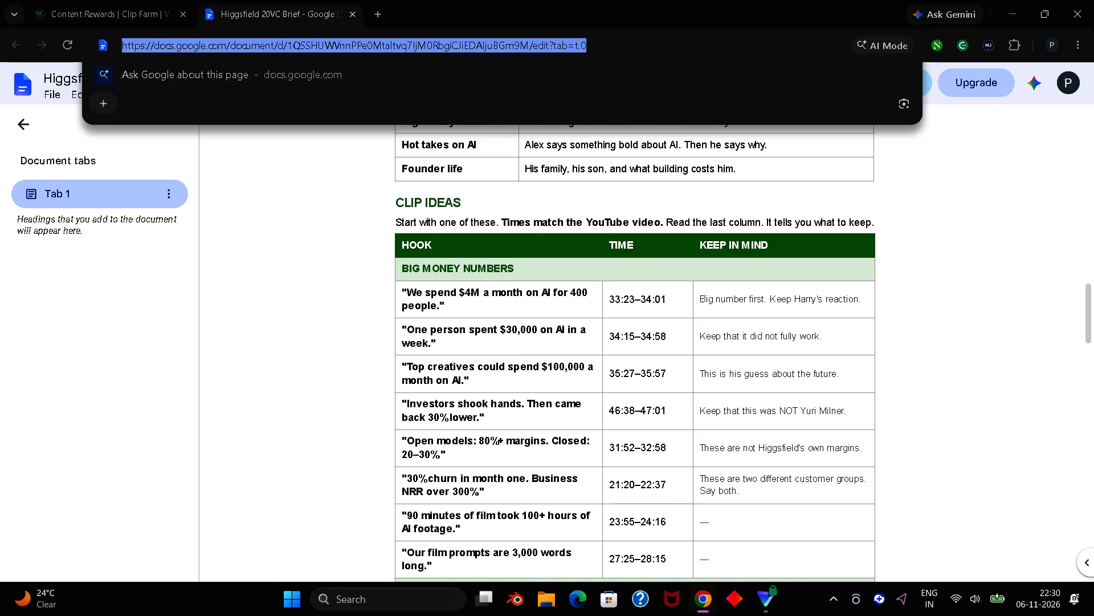
# In OMEN Gaming Hub's Performance Control, switch the fan speed from Auto to Max, and minimize the window.
pyautogui.click(733, 597)
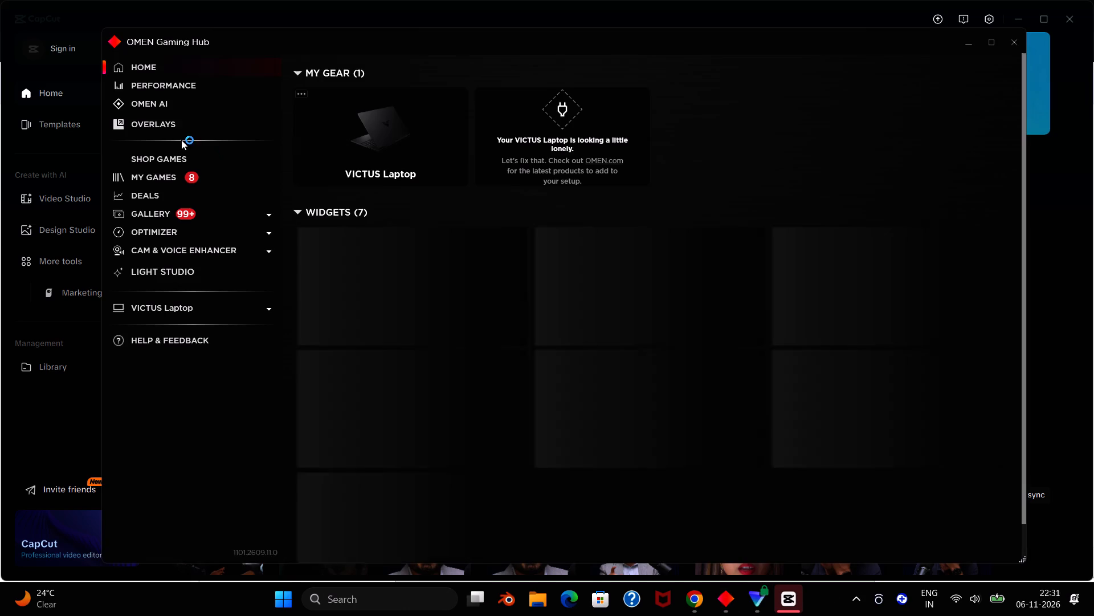
pyautogui.click(165, 91)
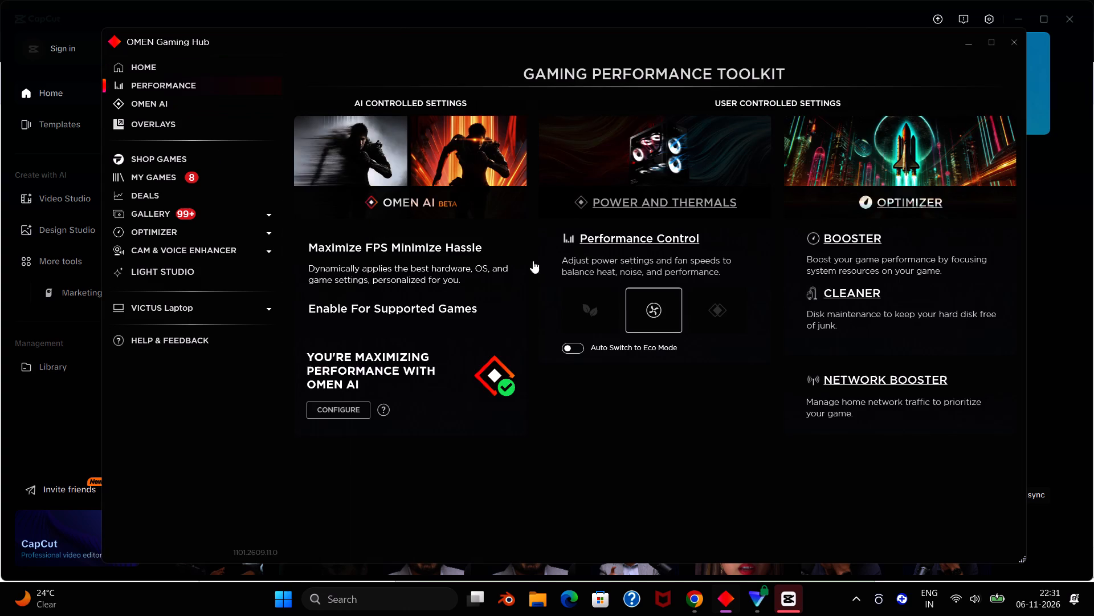
pyautogui.click(603, 240)
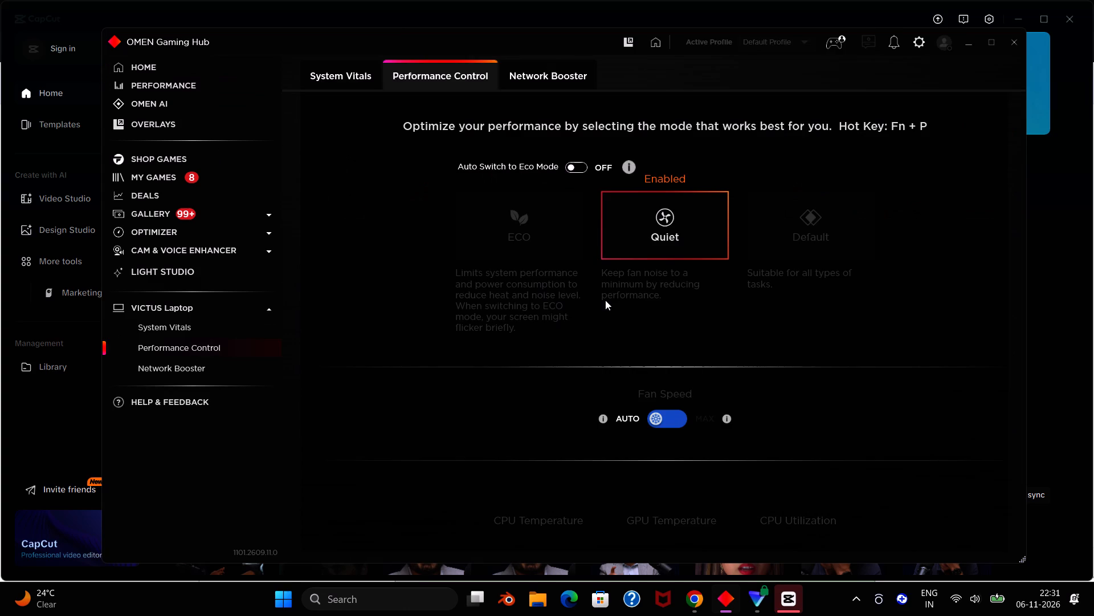
pyautogui.moveTo(660, 421); pyautogui.dragTo(671, 418)
pyautogui.moveTo(659, 419); pyautogui.dragTo(686, 420)
pyautogui.click(965, 43)
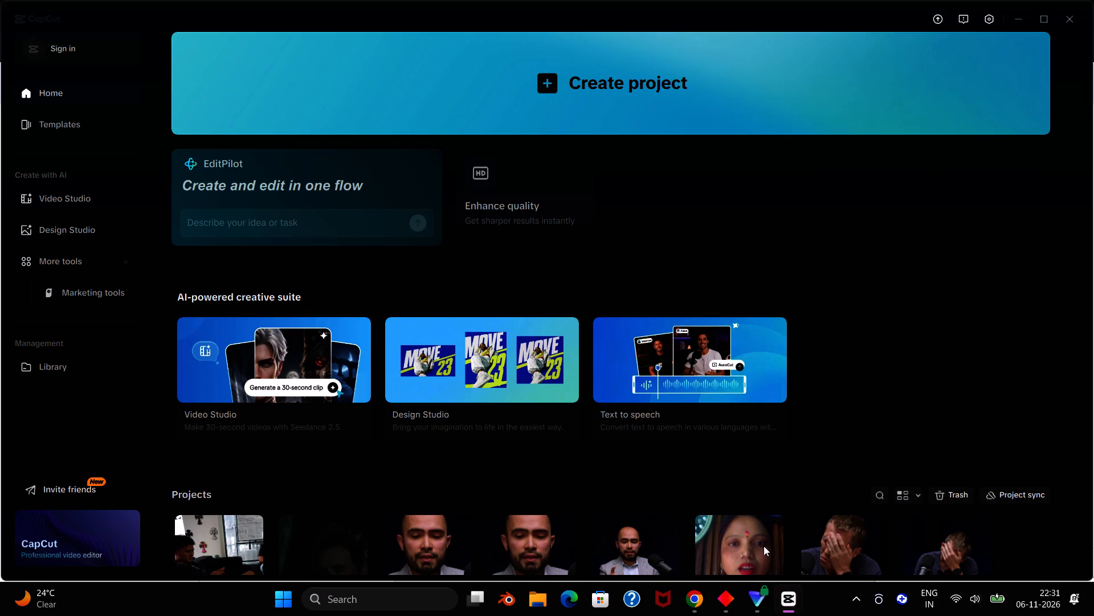
# Return to Proton VPN and switch to another free server.
pyautogui.click(754, 593)
pyautogui.click(560, 153)
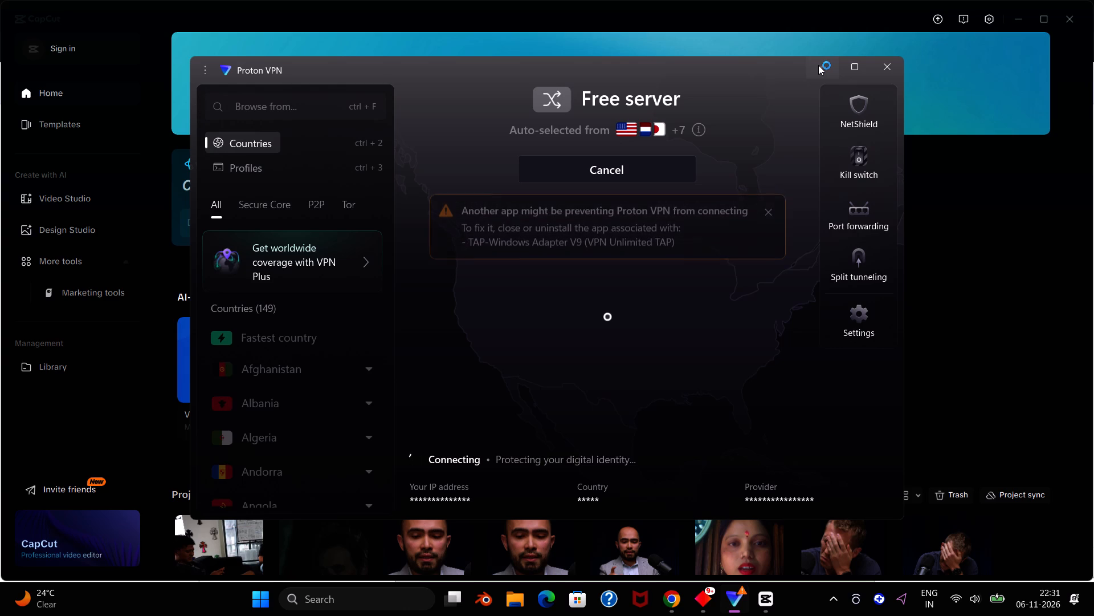
# Dismiss Proton VPN's notice about the conflicting app and return to CapCut.
pyautogui.click(766, 214)
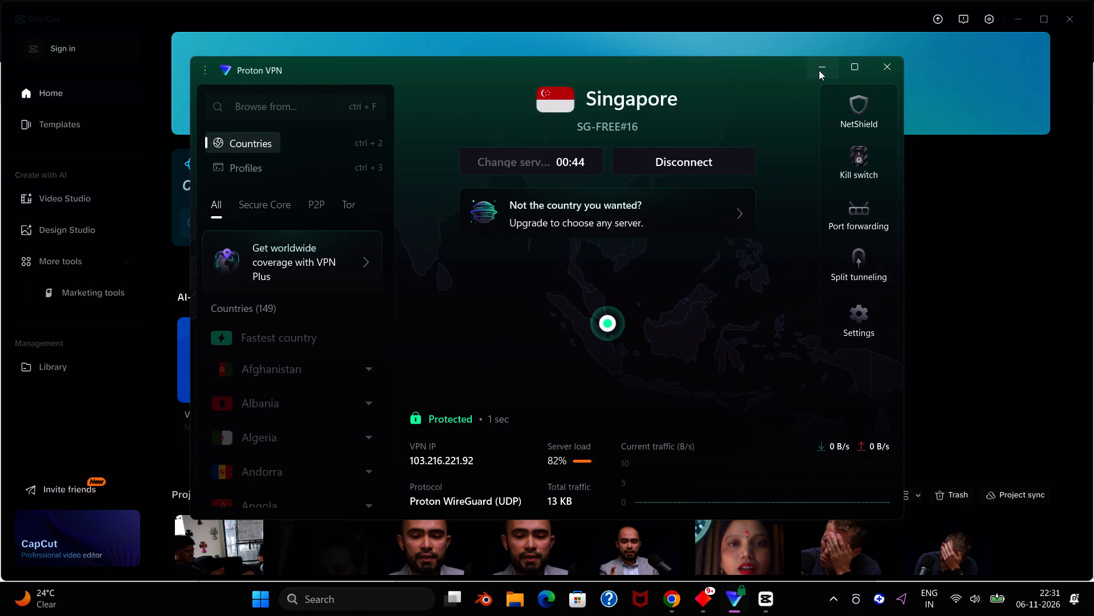
# Open the existing CapCut project 1022.
pyautogui.scroll(-2, 530, 227)
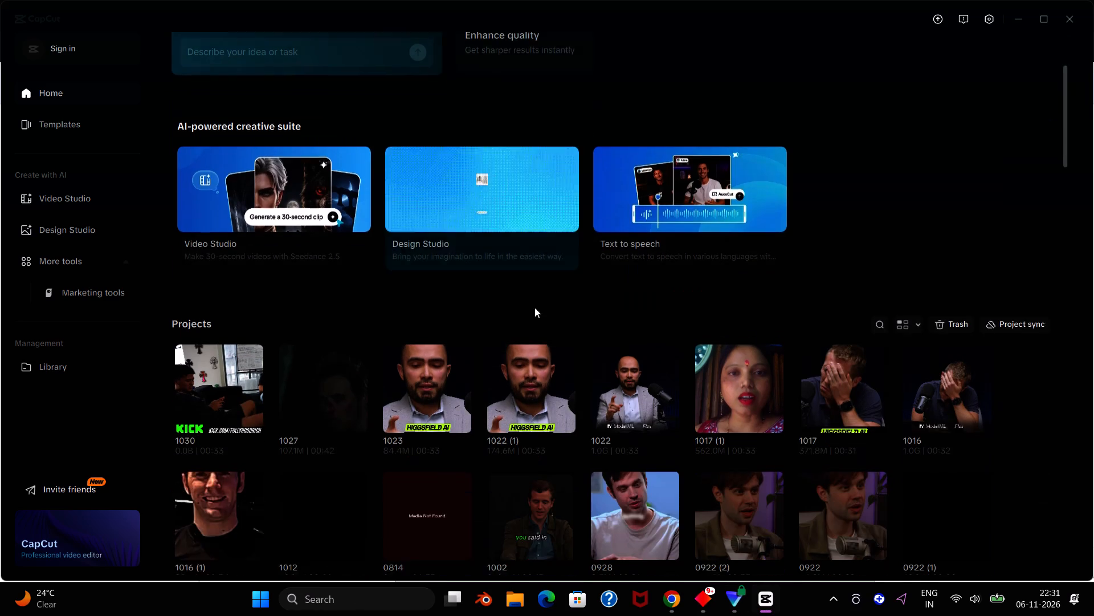
pyautogui.click(636, 365)
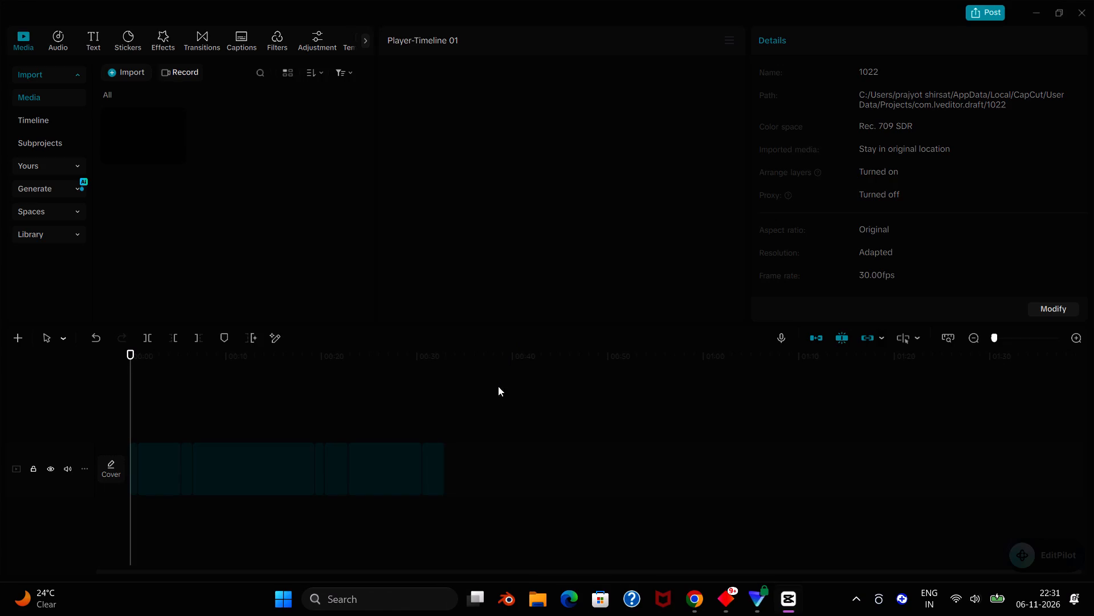
# Delete all the existing cut clips from the timeline.
pyautogui.moveTo(475, 415); pyautogui.dragTo(75, 562)
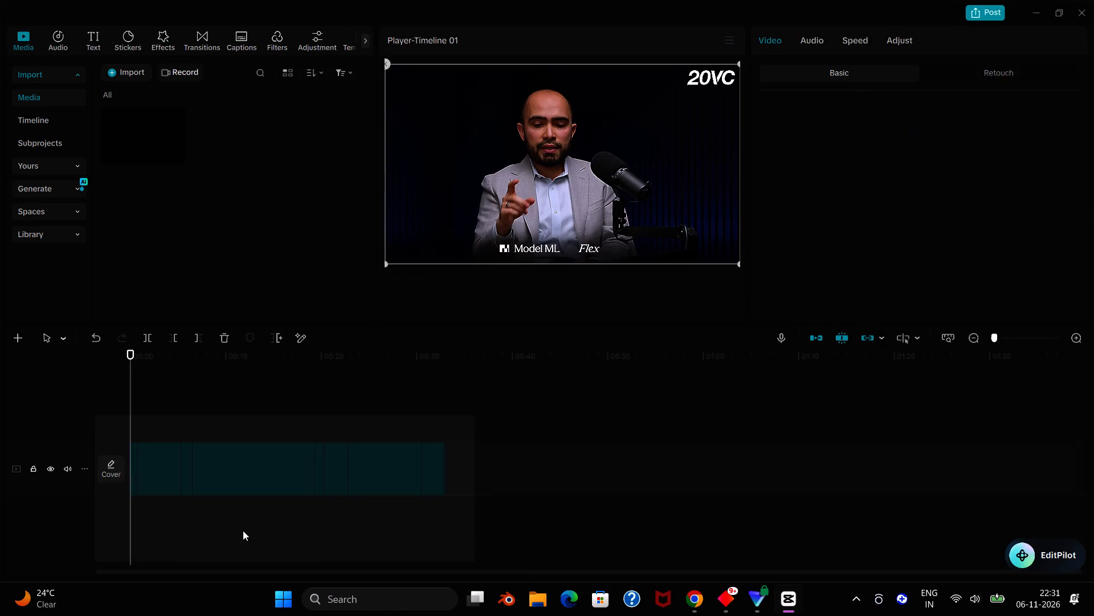
pyautogui.moveTo(453, 400); pyautogui.dragTo(9, 586)
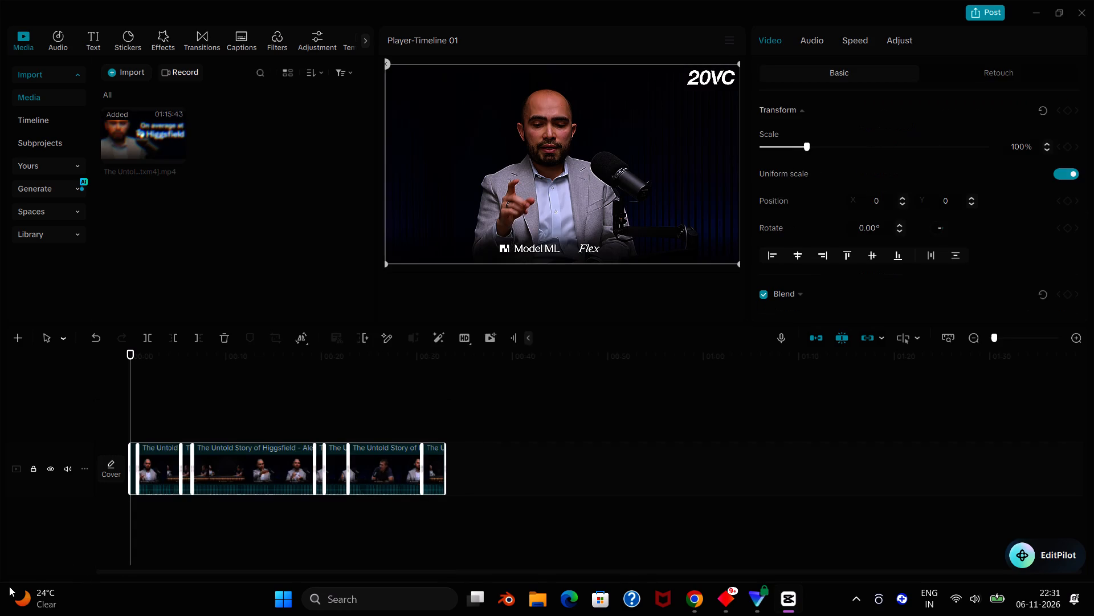
pyautogui.press('BackSpace')
# Add the full Untold Story of Higgsfield video from the imported media to the empty timeline and briefly play its opening.
pyautogui.moveTo(145, 137); pyautogui.dragTo(190, 533)
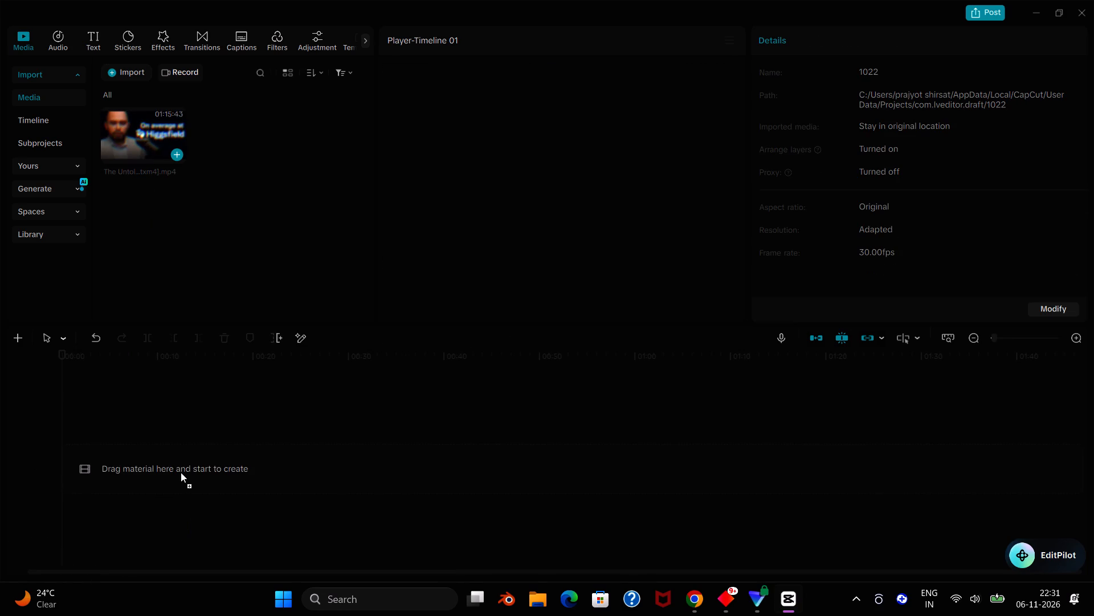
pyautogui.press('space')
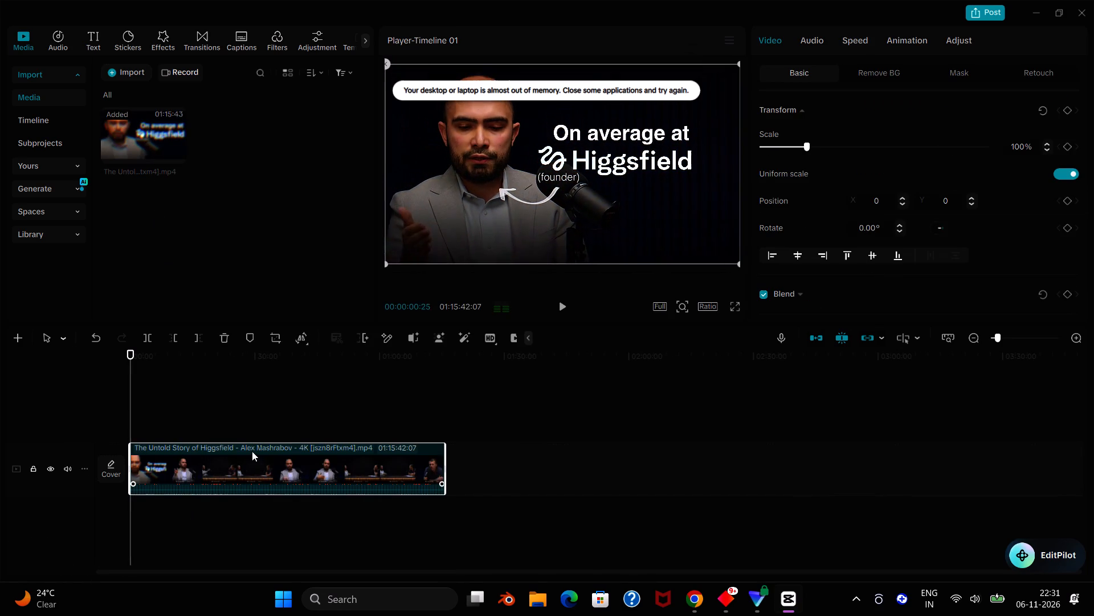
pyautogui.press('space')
# Turn on Bluetooth in the Windows quick settings and close them to return to the project.
pyautogui.click(966, 609)
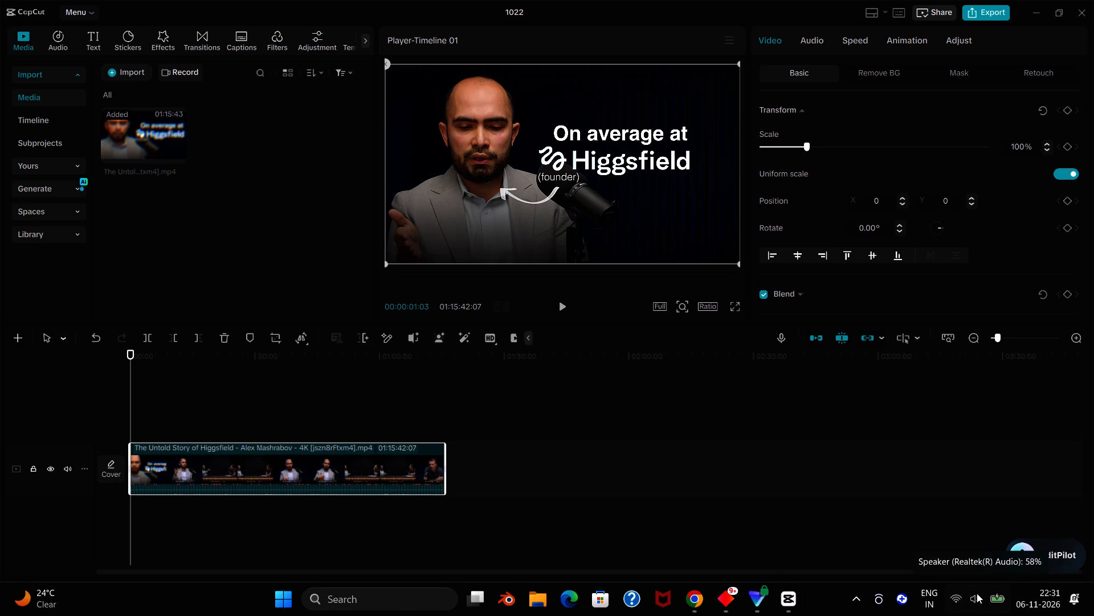
pyautogui.click(977, 593)
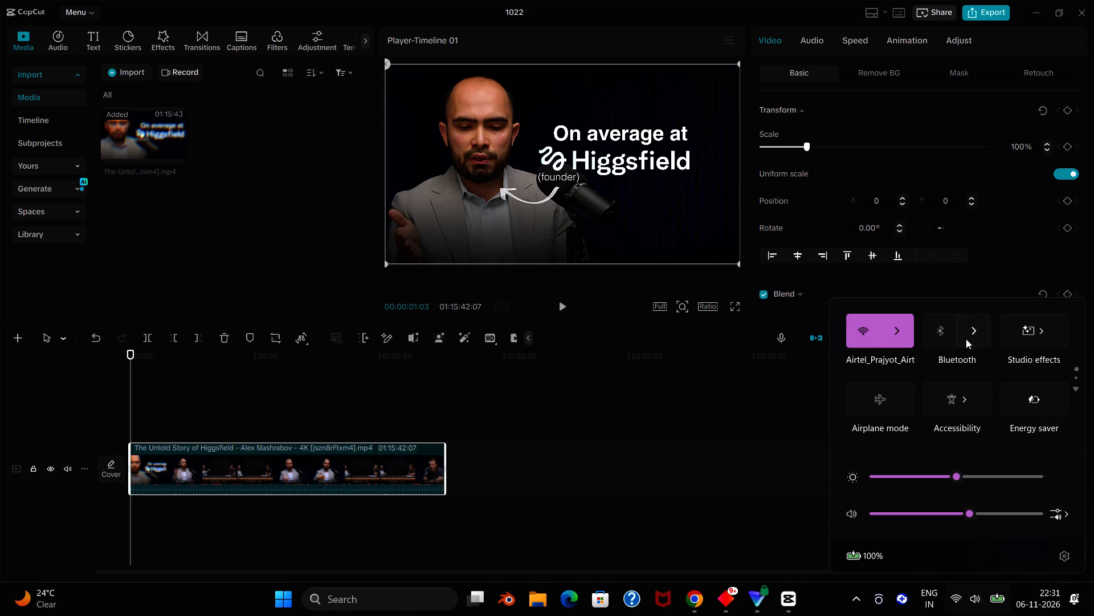
pyautogui.click(947, 337)
pyautogui.click(972, 342)
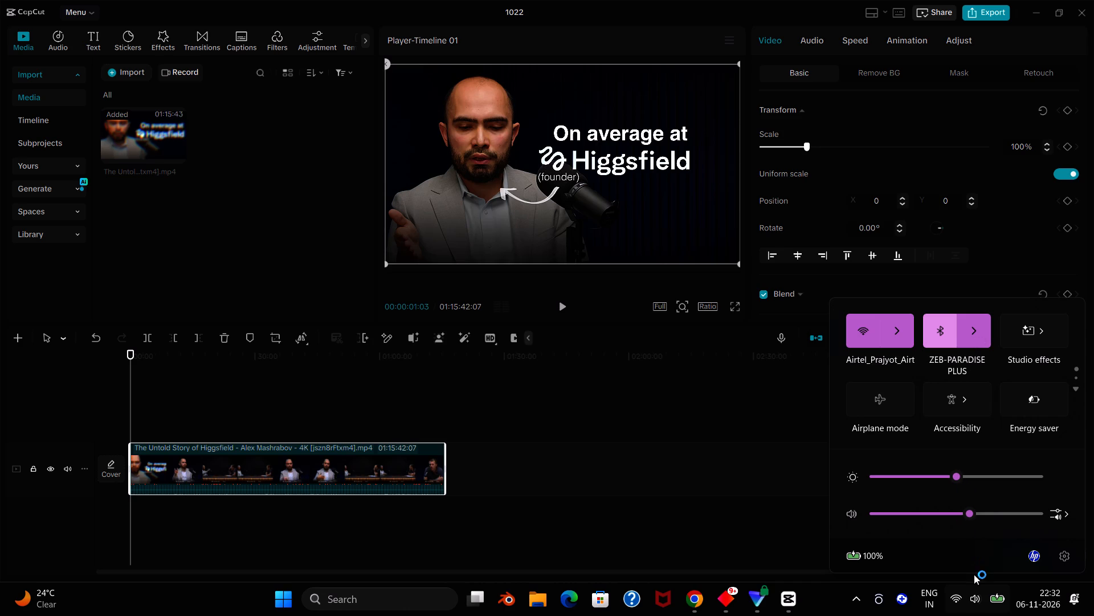
pyautogui.click(973, 593)
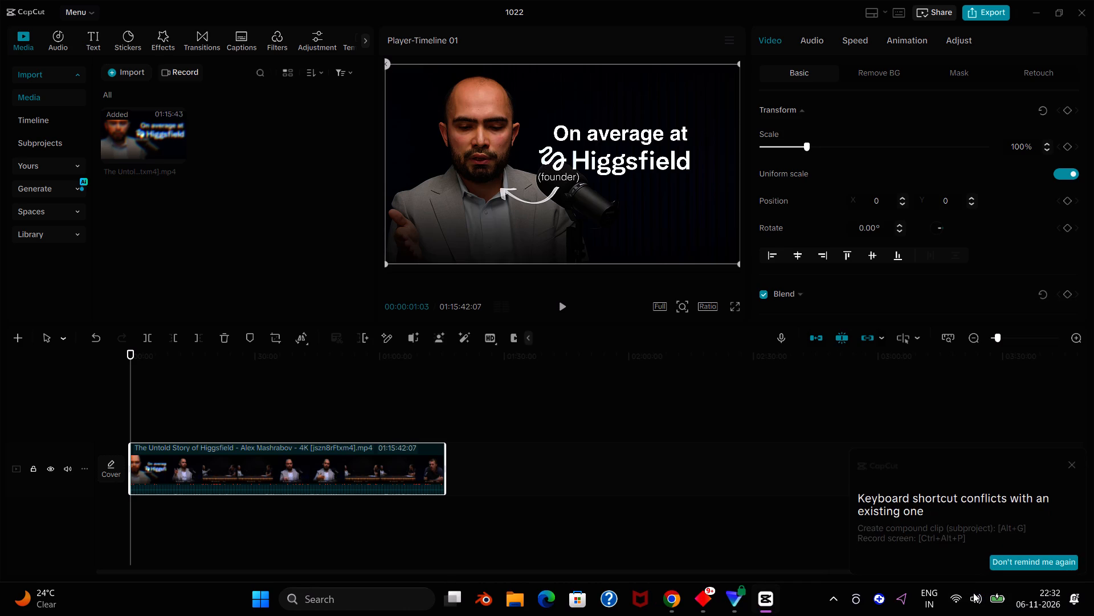
# Play the video near its end and again near its beginning, and dismiss the keyboard shortcut conflict notice.
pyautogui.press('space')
pyautogui.click(413, 420)
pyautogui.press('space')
pyautogui.click(138, 422)
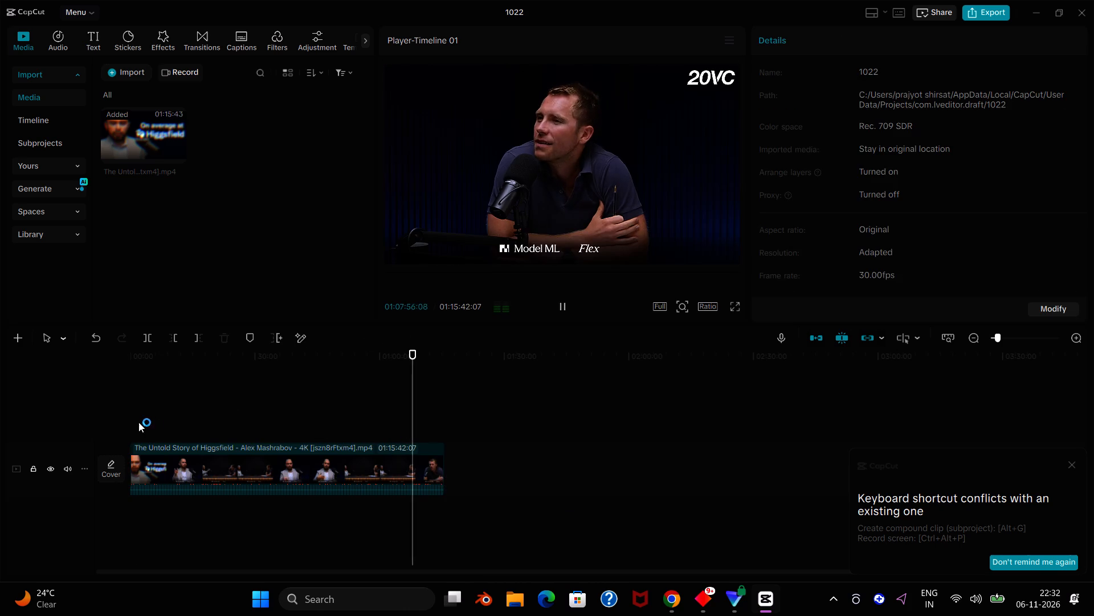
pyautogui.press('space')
pyautogui.click(1069, 463)
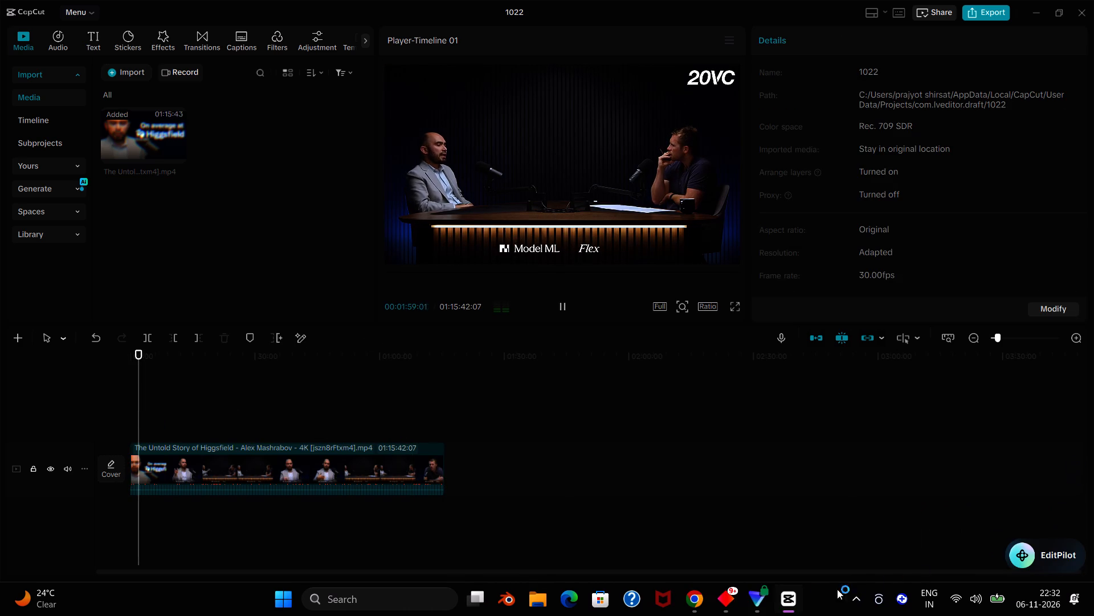
# Switch to the Higgsfield 20VC Brief in Chrome and look up the start time of the "Top creatives could spend $100,000 a month on AI" hook.
pyautogui.click(700, 598)
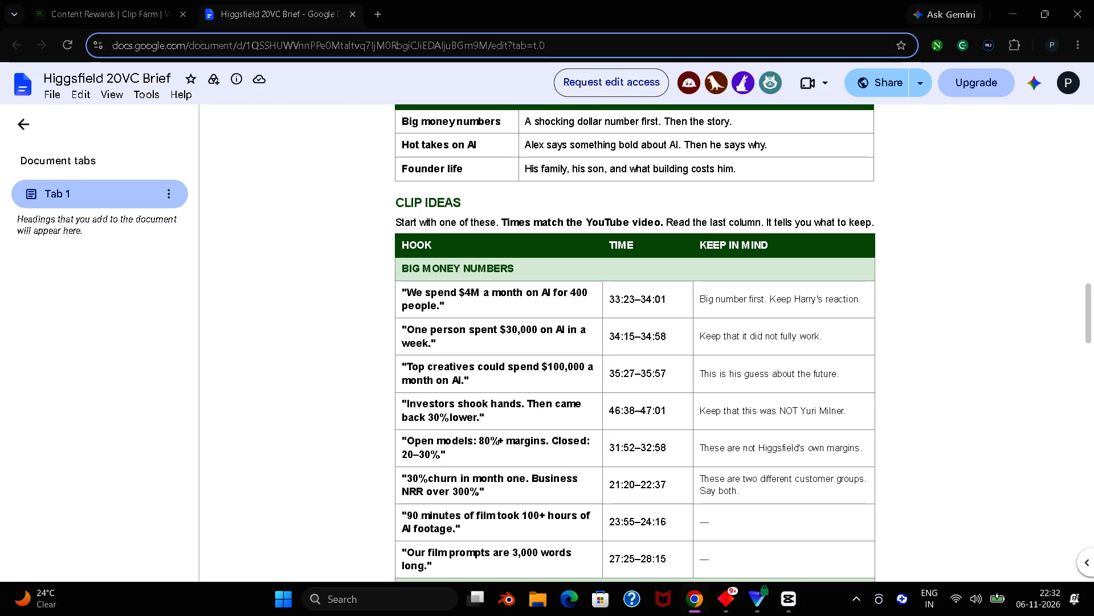
pyautogui.press('space')
pyautogui.click(294, 320)
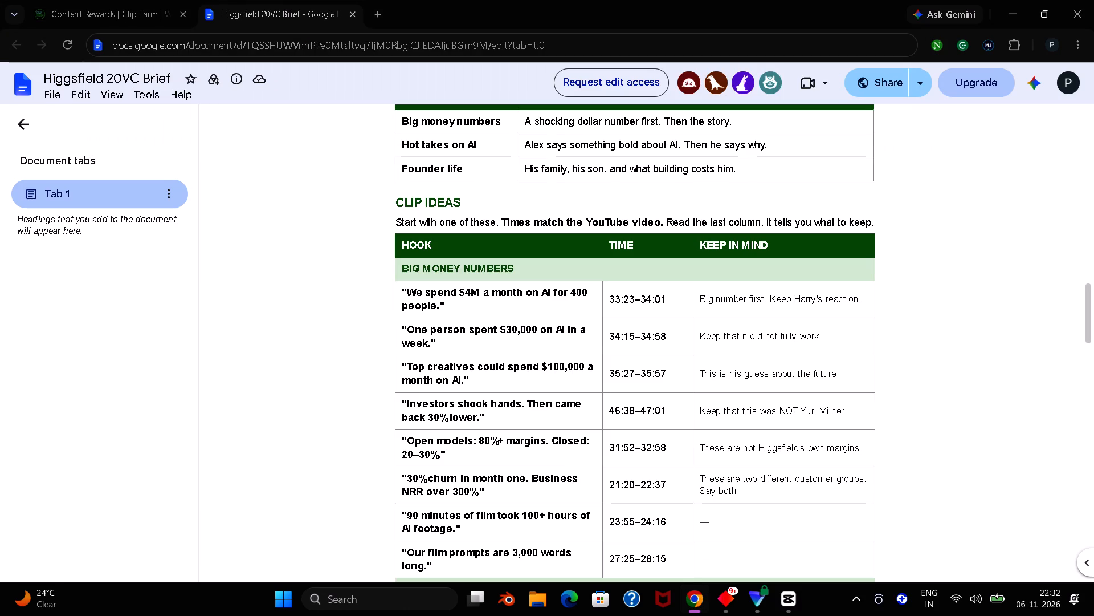
pyautogui.scroll(-1, 627, 319)
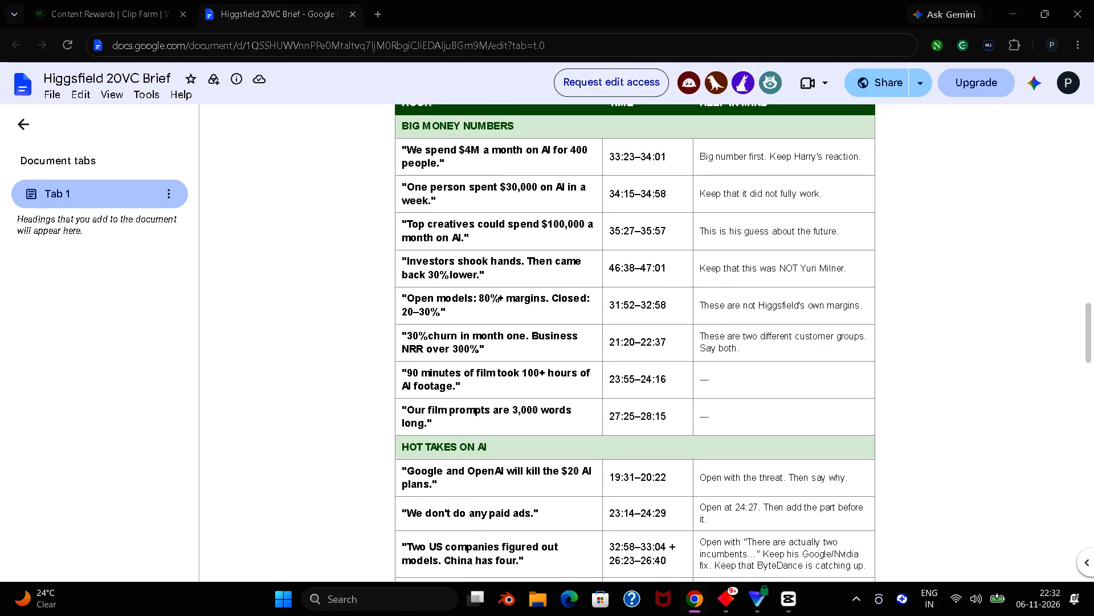
pyautogui.moveTo(623, 232); pyautogui.dragTo(611, 232)
# Back in CapCut, split the interview video at about 35:00 and select the part before the cut.
pyautogui.click(782, 605)
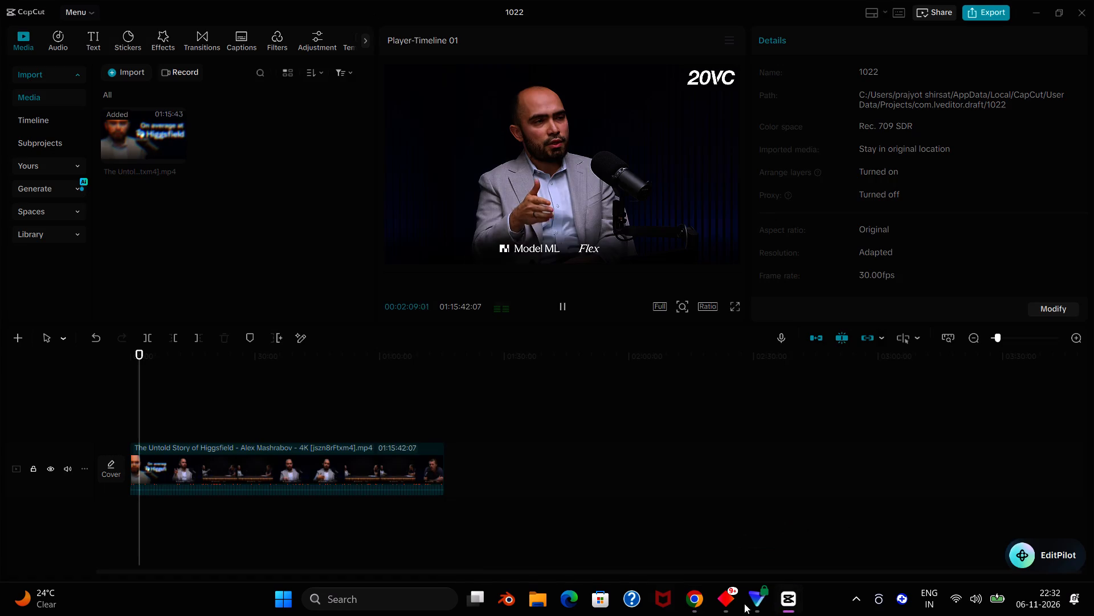
pyautogui.keyDown('ctrl'); pyautogui.scroll(7, 267, 463); pyautogui.keyUp('ctrl')
pyautogui.click(428, 398)
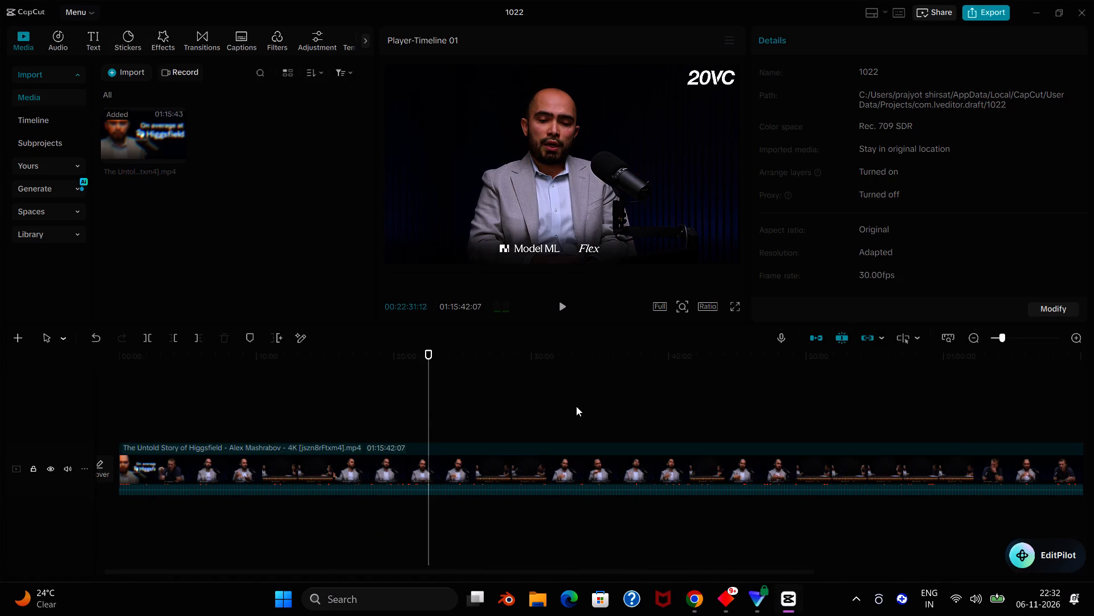
pyautogui.click(565, 406)
pyautogui.keyDown('ctrl'); pyautogui.scroll(-1, 617, 408); pyautogui.keyUp('ctrl')
pyautogui.click(513, 395)
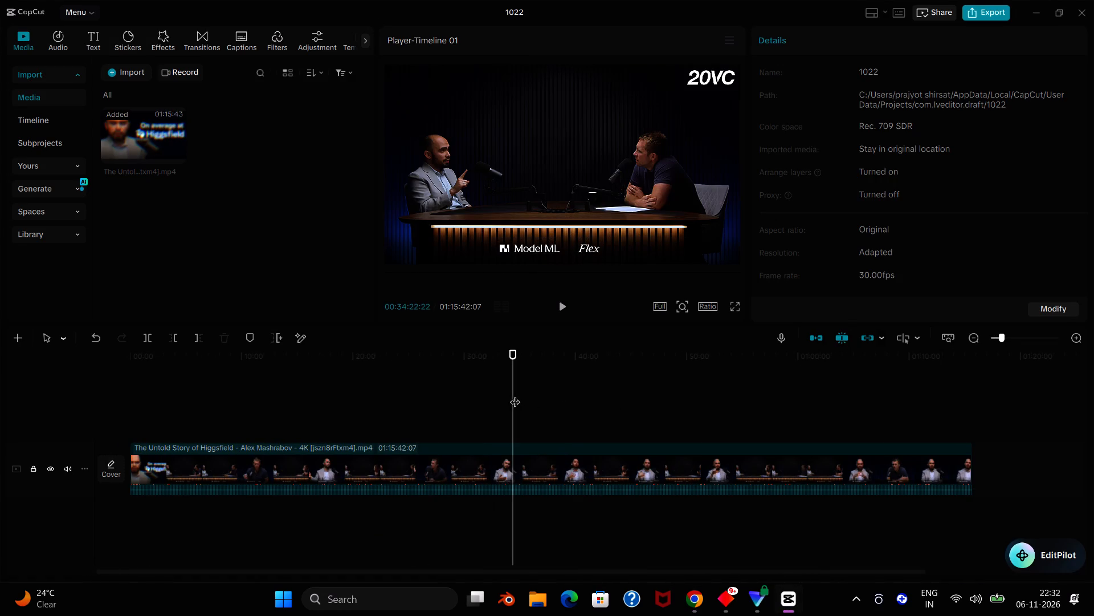
pyautogui.keyDown('ctrl'); pyautogui.scroll(4, 516, 395); pyautogui.keyUp('ctrl')
pyautogui.click(548, 399)
pyautogui.click(539, 393)
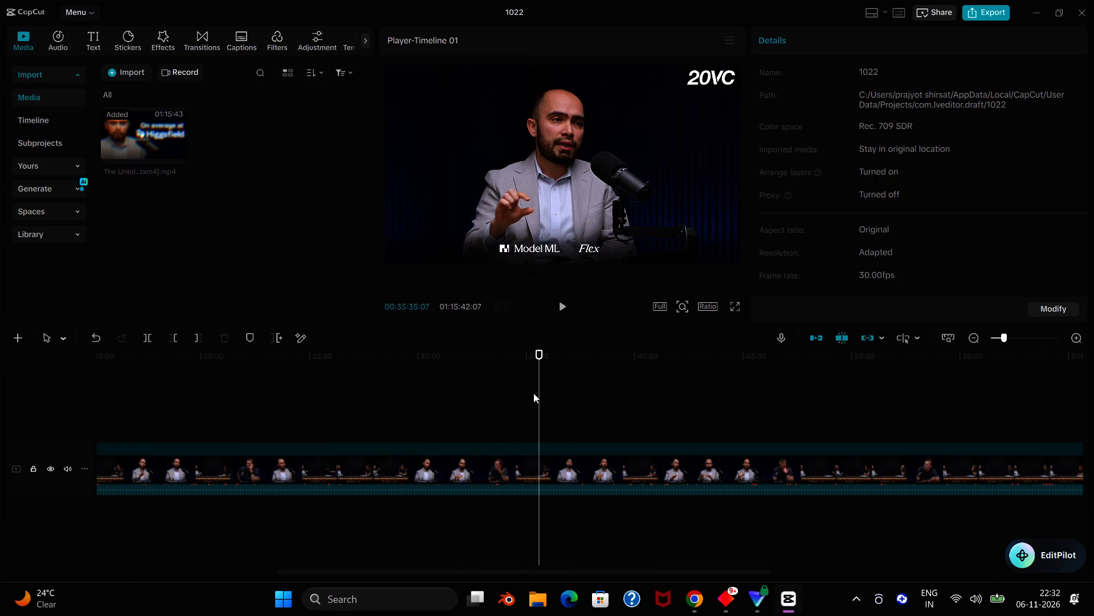
pyautogui.click(526, 393)
pyautogui.hotkey('ctrl', 'b')
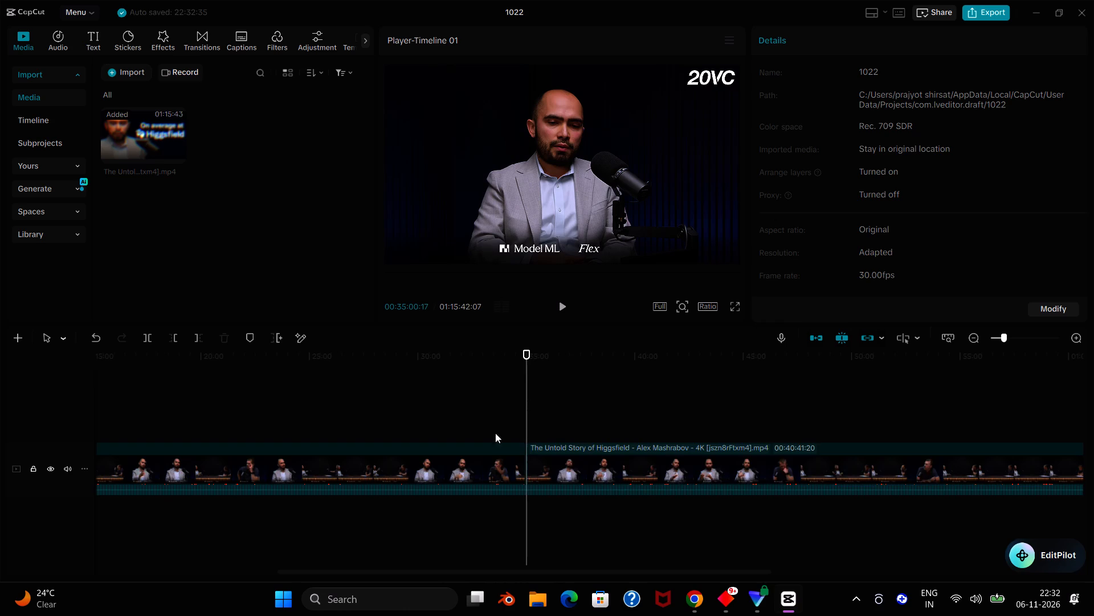
pyautogui.click(418, 481)
# Return to the brief in Chrome and check the end time of the $100,000-a-month hook.
pyautogui.hotkey('alt', 'Tab')
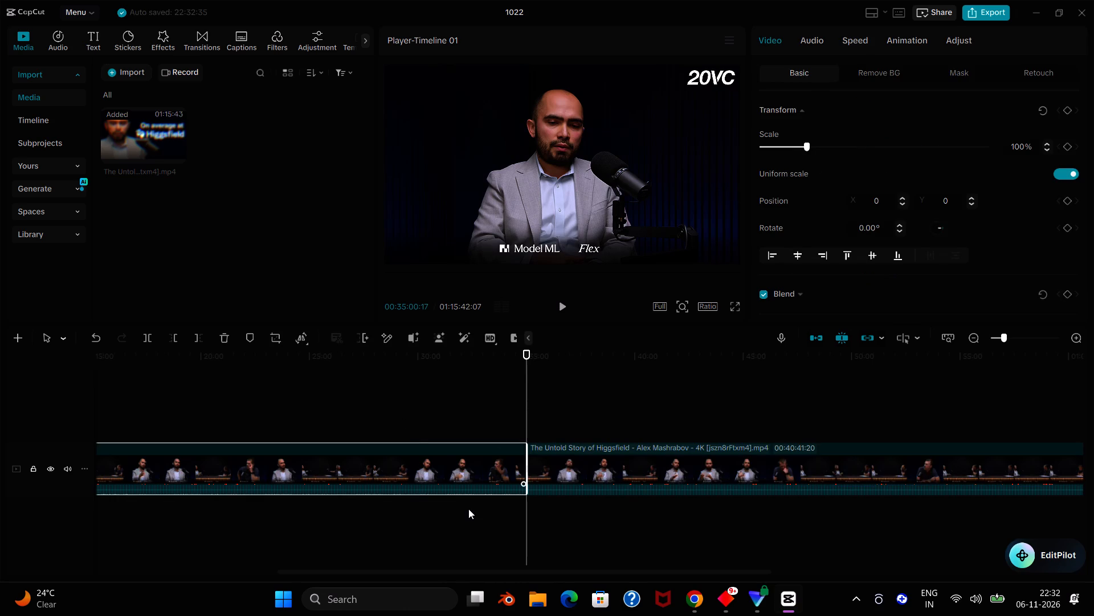
pyautogui.moveTo(671, 234); pyautogui.dragTo(646, 233)
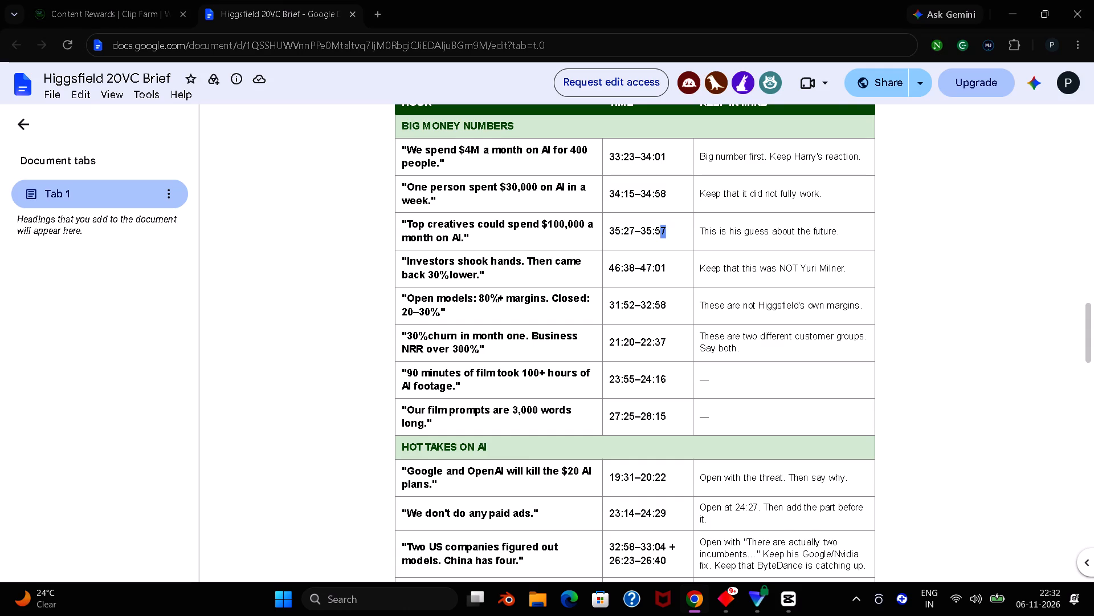
pyautogui.moveTo(646, 233); pyautogui.dragTo(642, 233)
pyautogui.hotkey('alt', 'Tab')
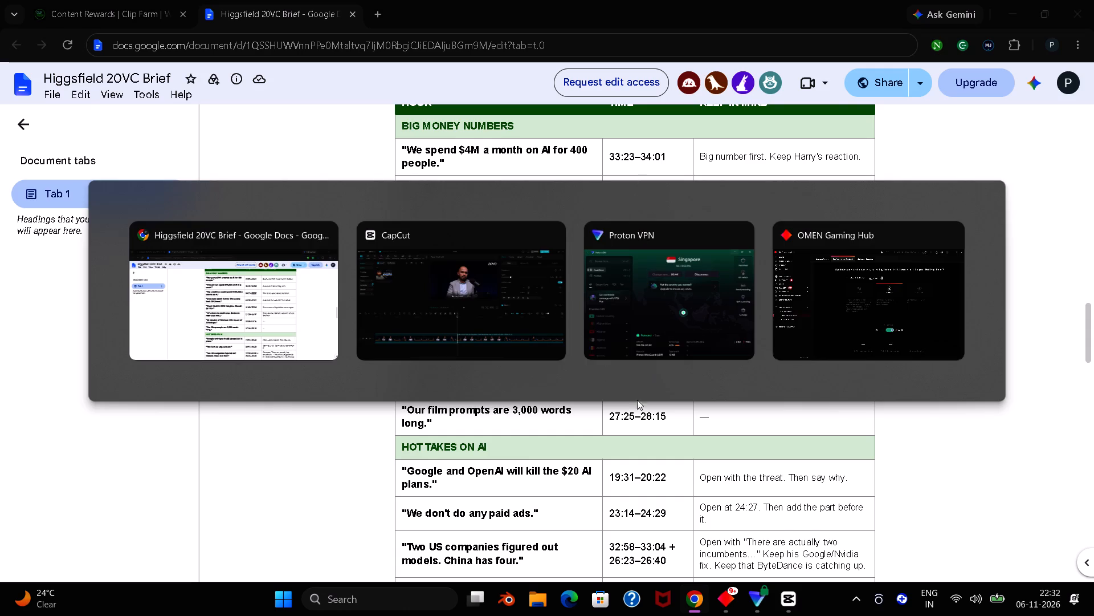
pyautogui.hotkey('alt', 'Tab')
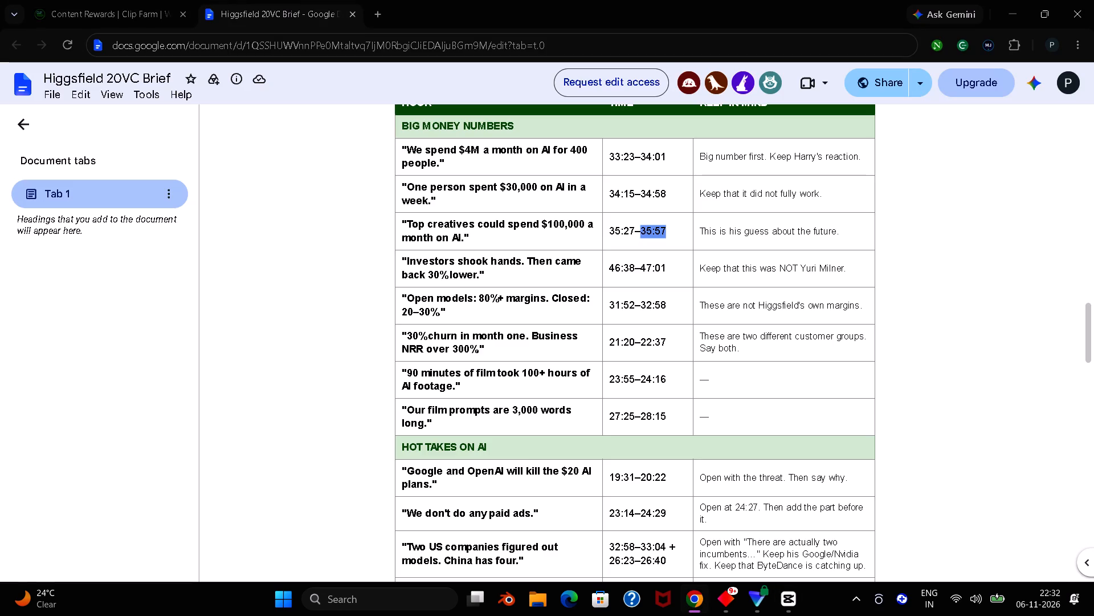
# Back in CapCut, play the footage from the cut at about 35:00 and split it again at about 35:27.
pyautogui.hotkey('alt', 'Tab')
pyautogui.press('space')
pyautogui.click(615, 403)
pyautogui.press('space')
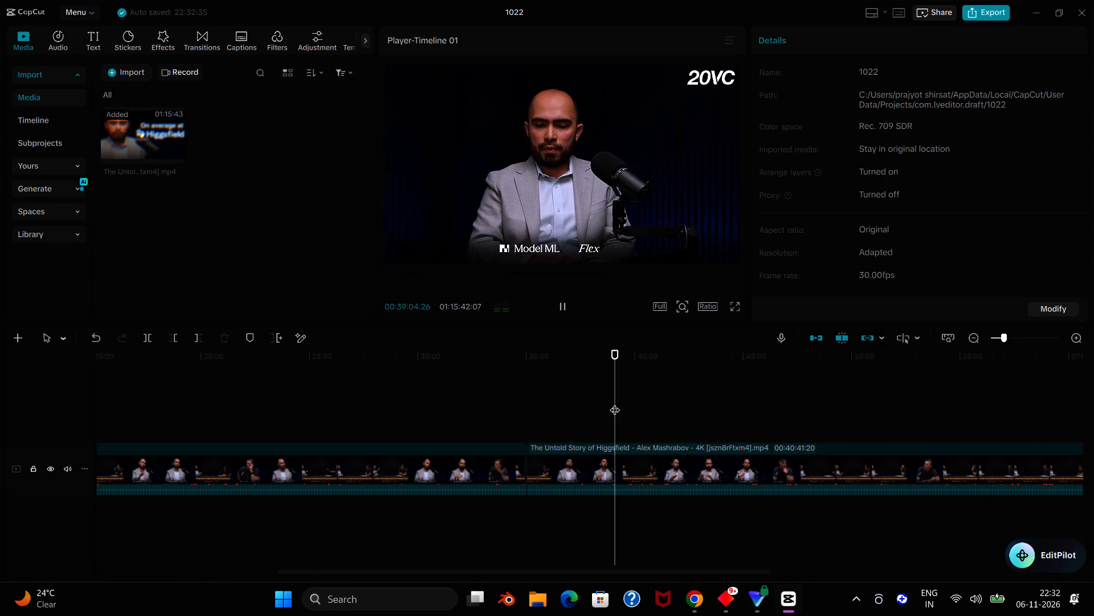
pyautogui.click(591, 404)
pyautogui.click(544, 410)
pyautogui.press('space')
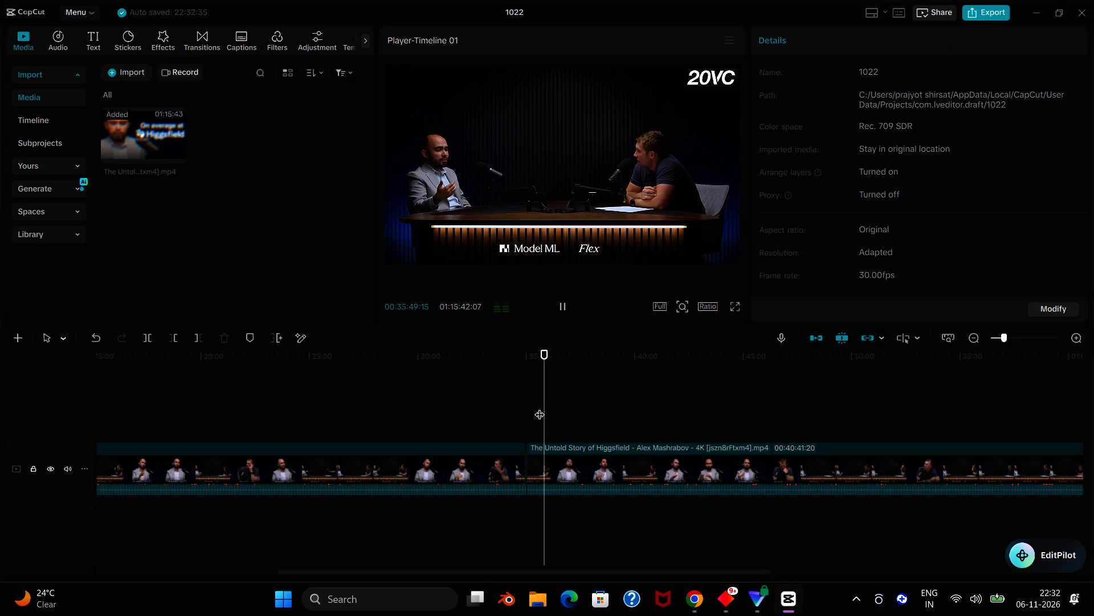
pyautogui.click(540, 407)
pyautogui.click(530, 405)
pyautogui.press('space')
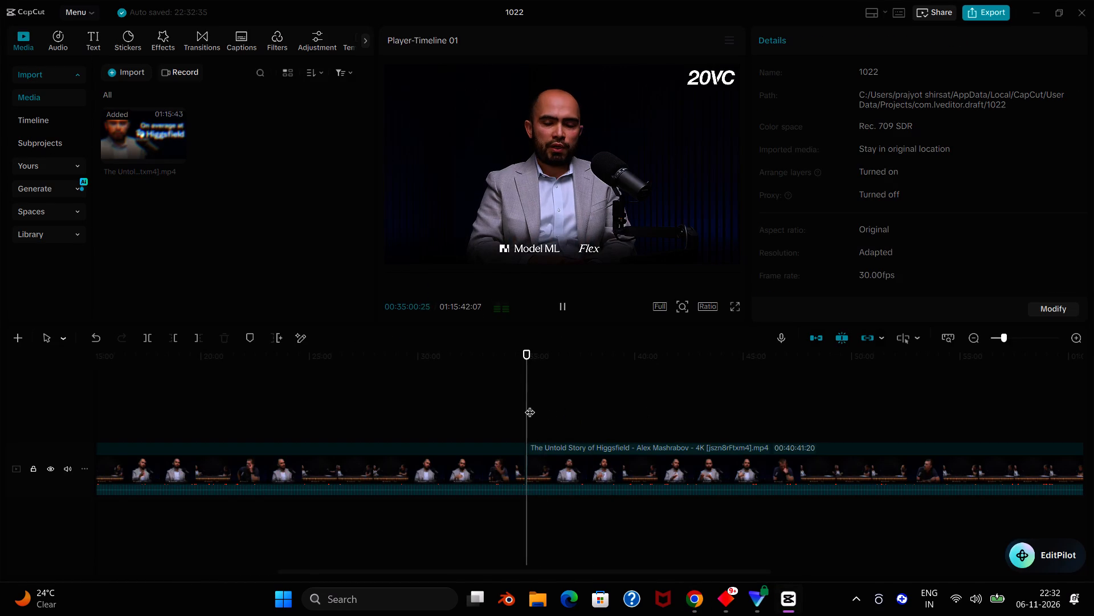
pyautogui.keyDown('ctrl'); pyautogui.scroll(10, 534, 406); pyautogui.keyUp('ctrl')
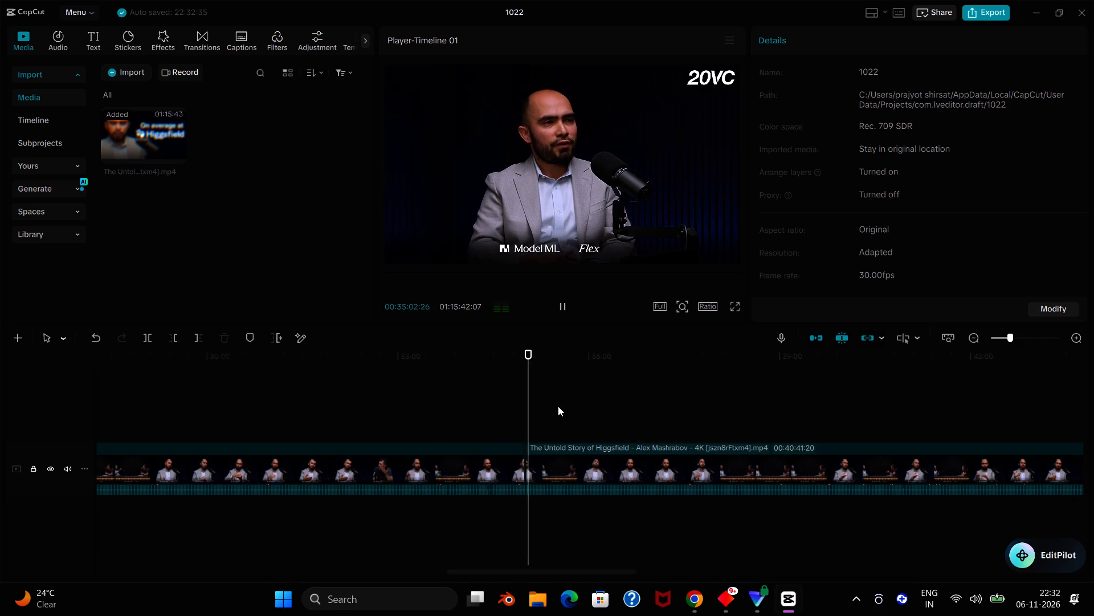
pyautogui.keyDown('ctrl'); pyautogui.scroll(4, 558, 406); pyautogui.keyUp('ctrl')
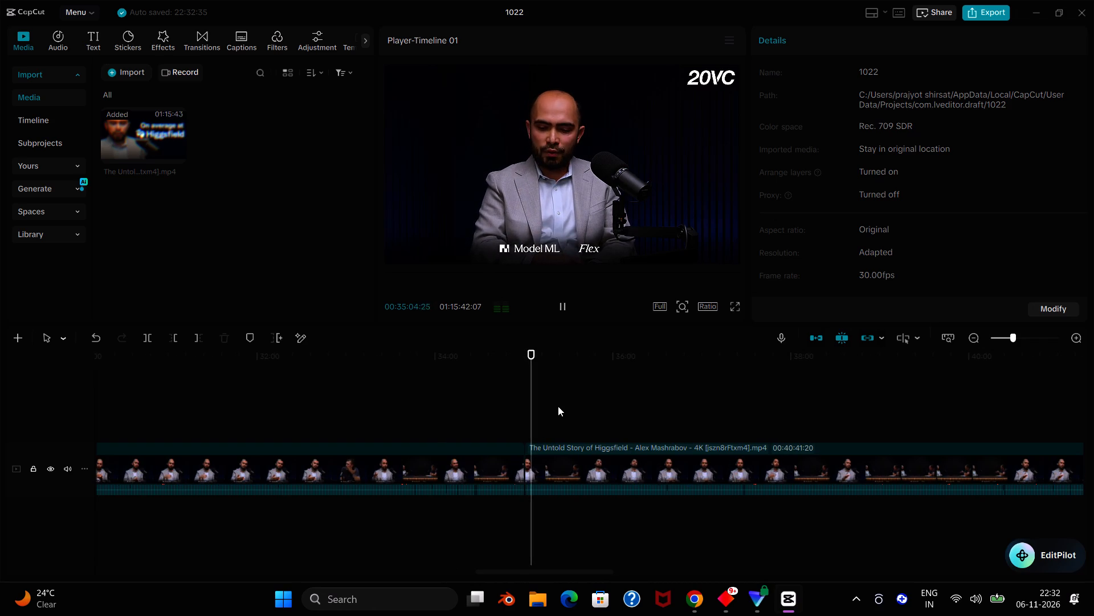
pyautogui.keyDown('ctrl'); pyautogui.scroll(-4, 558, 406); pyautogui.keyUp('ctrl')
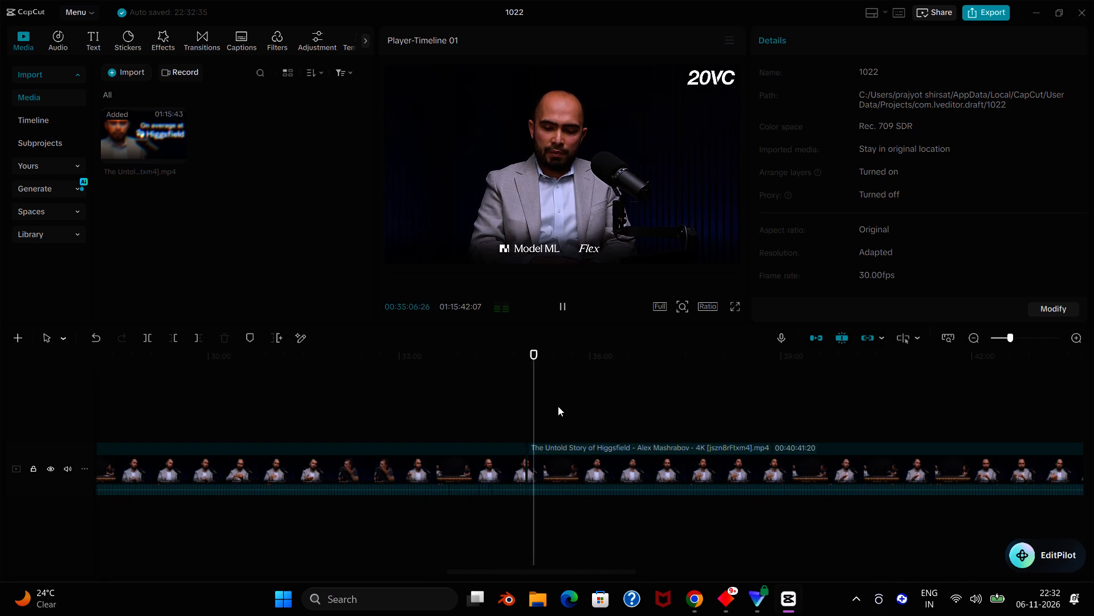
pyautogui.keyDown('ctrl'); pyautogui.scroll(-2, 558, 406); pyautogui.keyUp('ctrl')
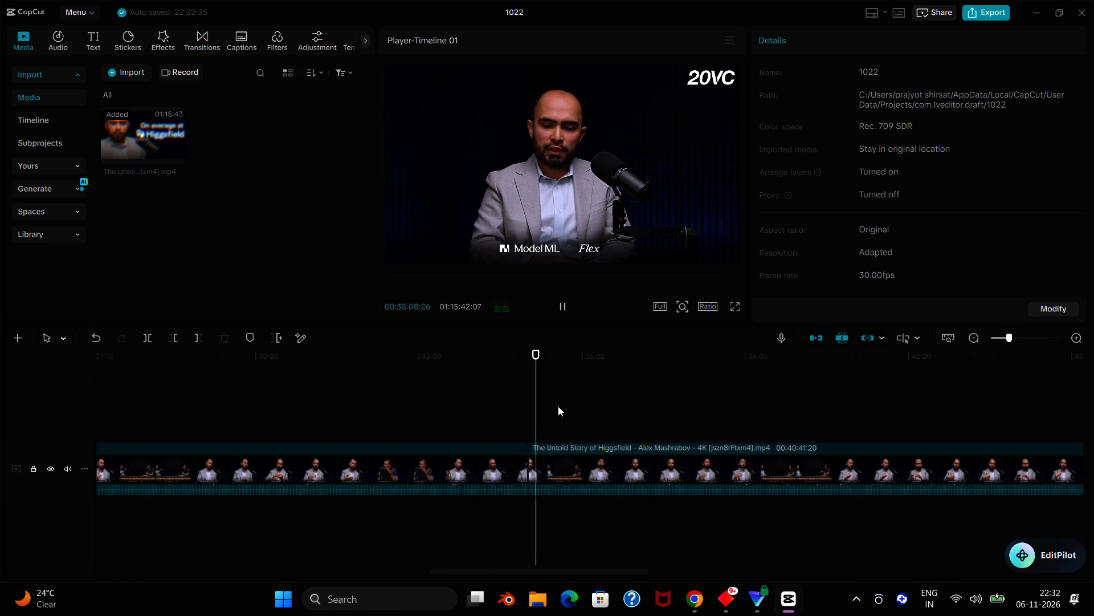
pyautogui.keyDown('ctrl'); pyautogui.scroll(-3, 558, 406); pyautogui.keyUp('ctrl')
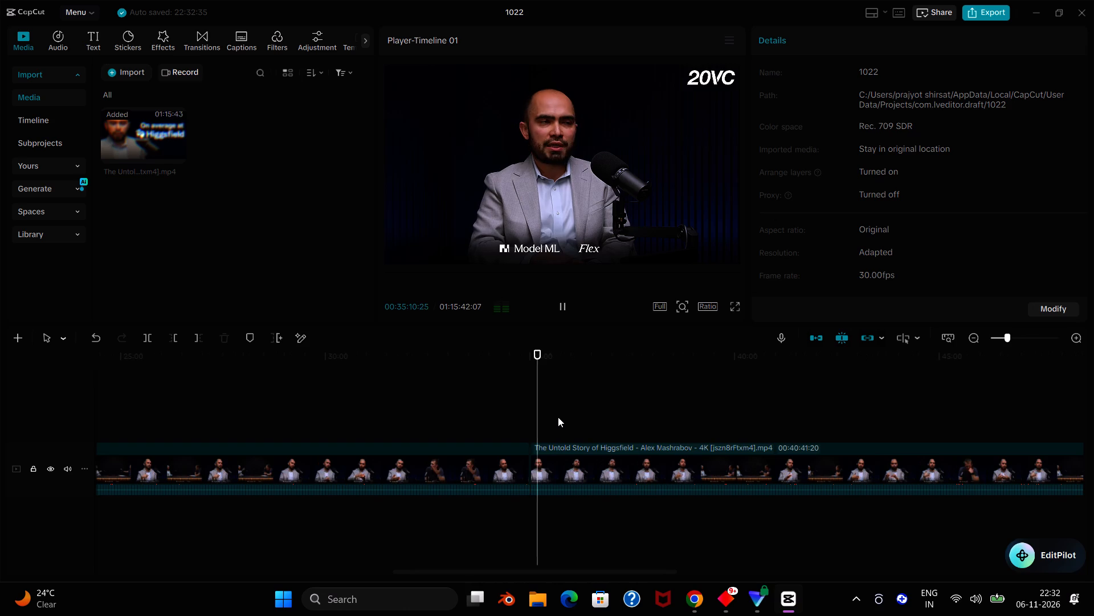
pyautogui.keyDown('ctrl'); pyautogui.scroll(-5, 558, 417); pyautogui.keyUp('ctrl')
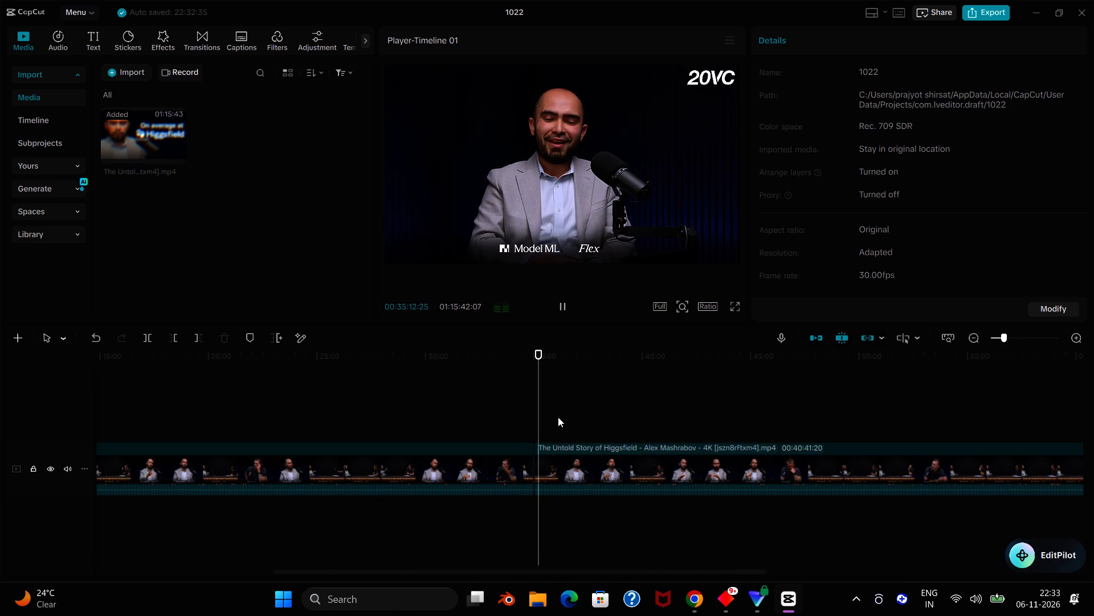
pyautogui.keyDown('ctrl'); pyautogui.scroll(-7, 558, 417); pyautogui.keyUp('ctrl')
pyautogui.keyDown('ctrl'); pyautogui.scroll(4, 558, 417); pyautogui.keyUp('ctrl')
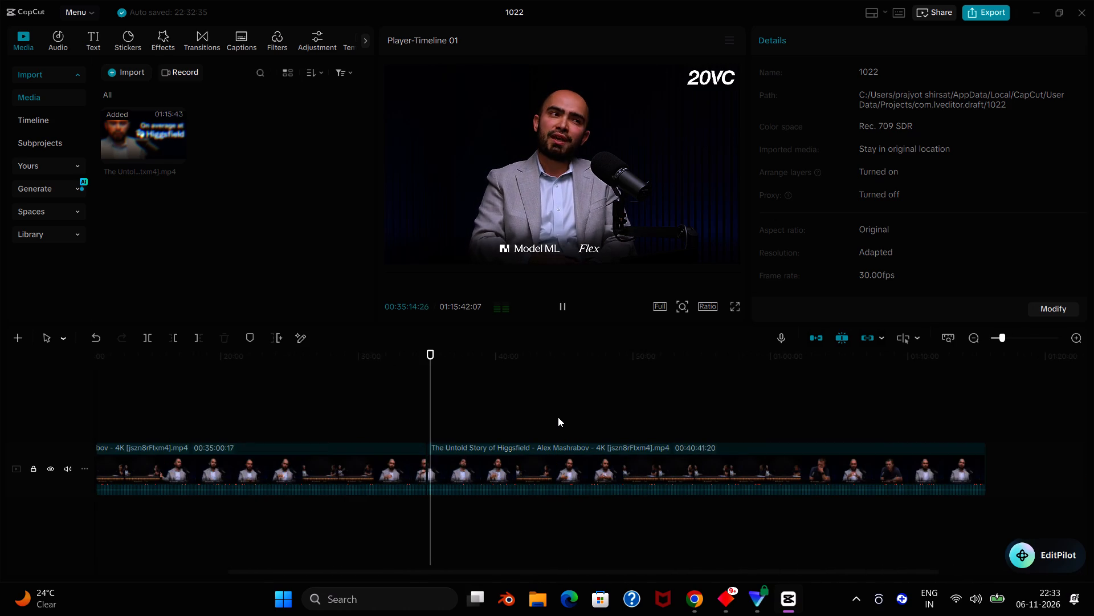
pyautogui.keyDown('ctrl'); pyautogui.scroll(15, 558, 417); pyautogui.keyUp('ctrl')
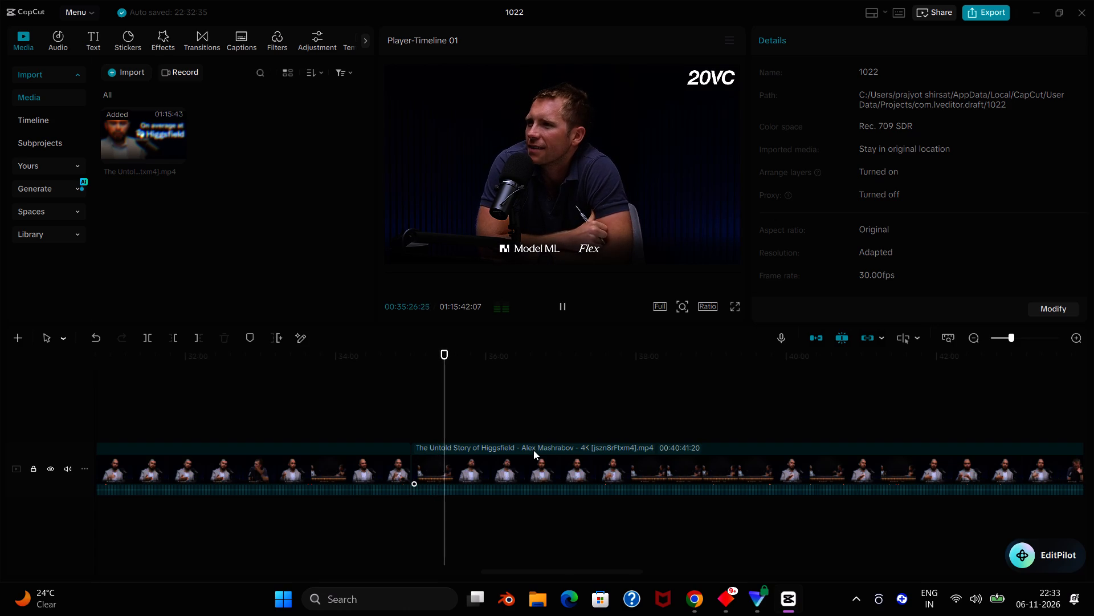
pyautogui.press('space')
pyautogui.hotkey('ctrl', 'b')
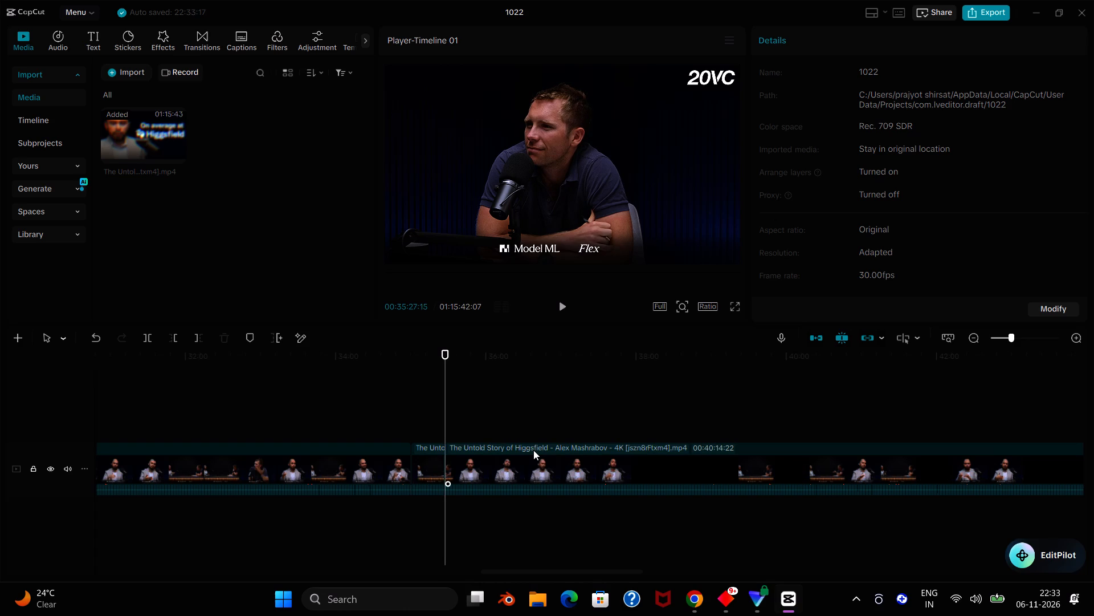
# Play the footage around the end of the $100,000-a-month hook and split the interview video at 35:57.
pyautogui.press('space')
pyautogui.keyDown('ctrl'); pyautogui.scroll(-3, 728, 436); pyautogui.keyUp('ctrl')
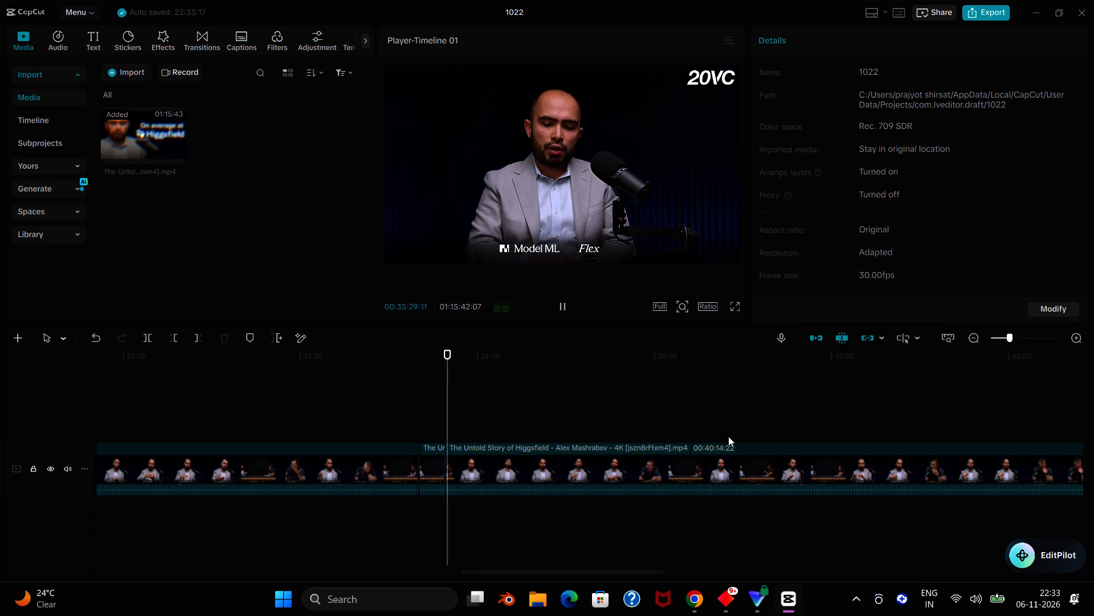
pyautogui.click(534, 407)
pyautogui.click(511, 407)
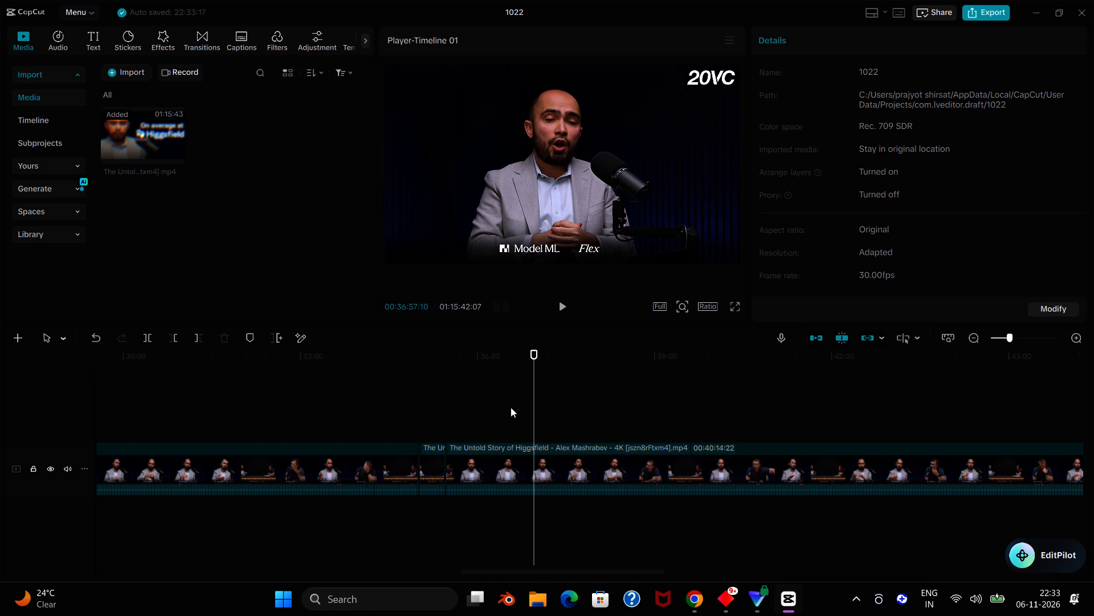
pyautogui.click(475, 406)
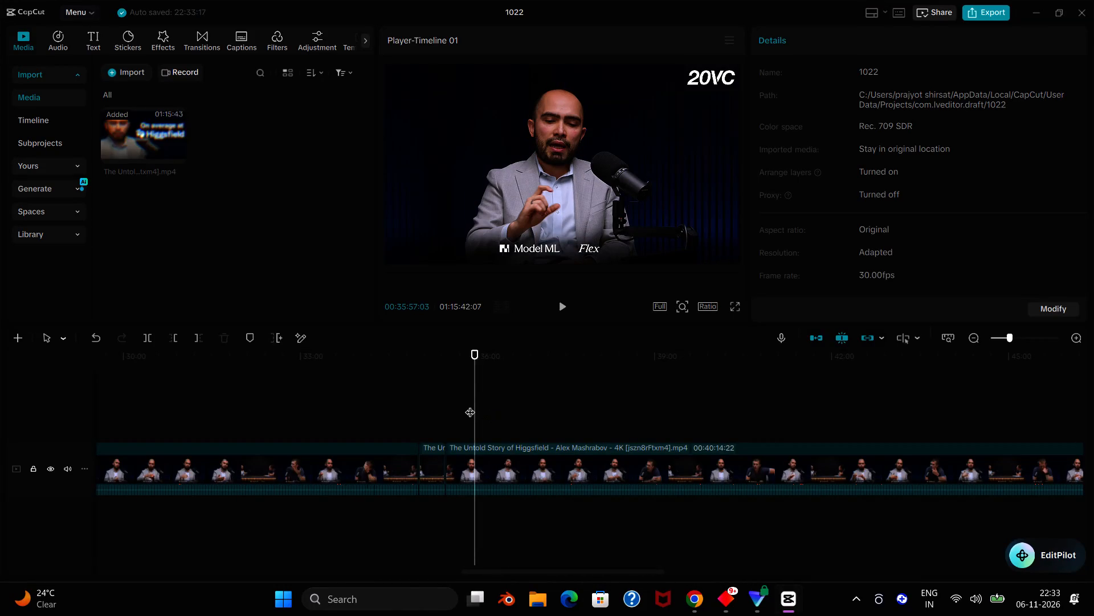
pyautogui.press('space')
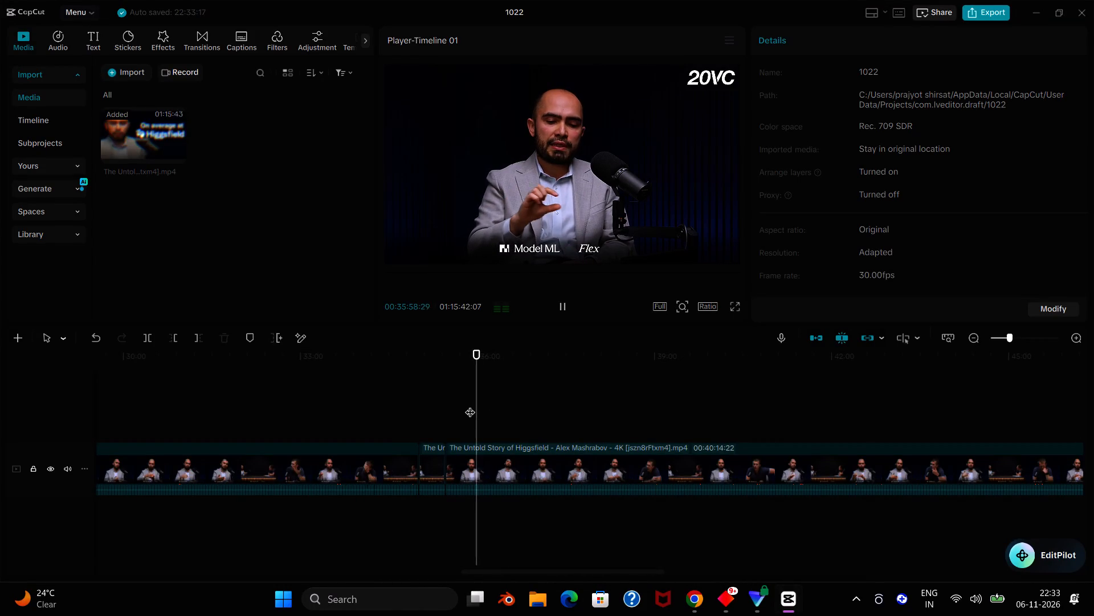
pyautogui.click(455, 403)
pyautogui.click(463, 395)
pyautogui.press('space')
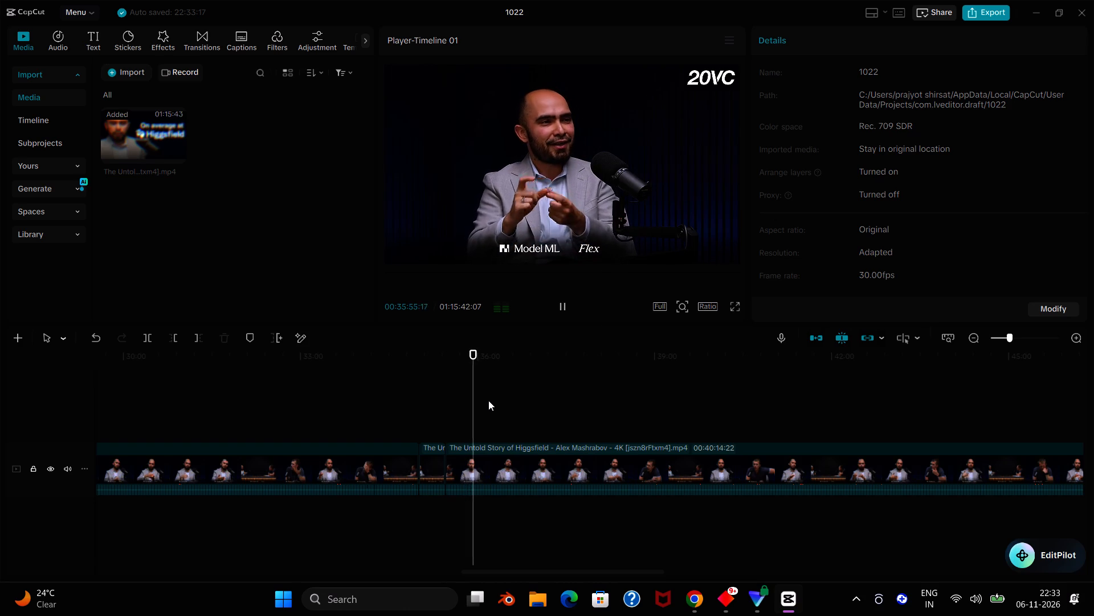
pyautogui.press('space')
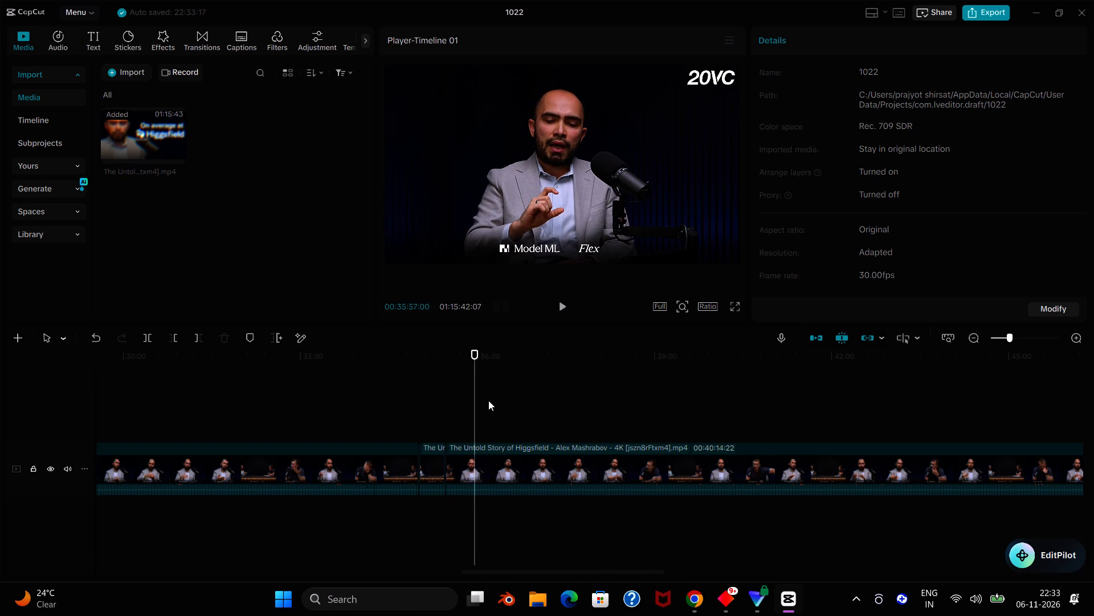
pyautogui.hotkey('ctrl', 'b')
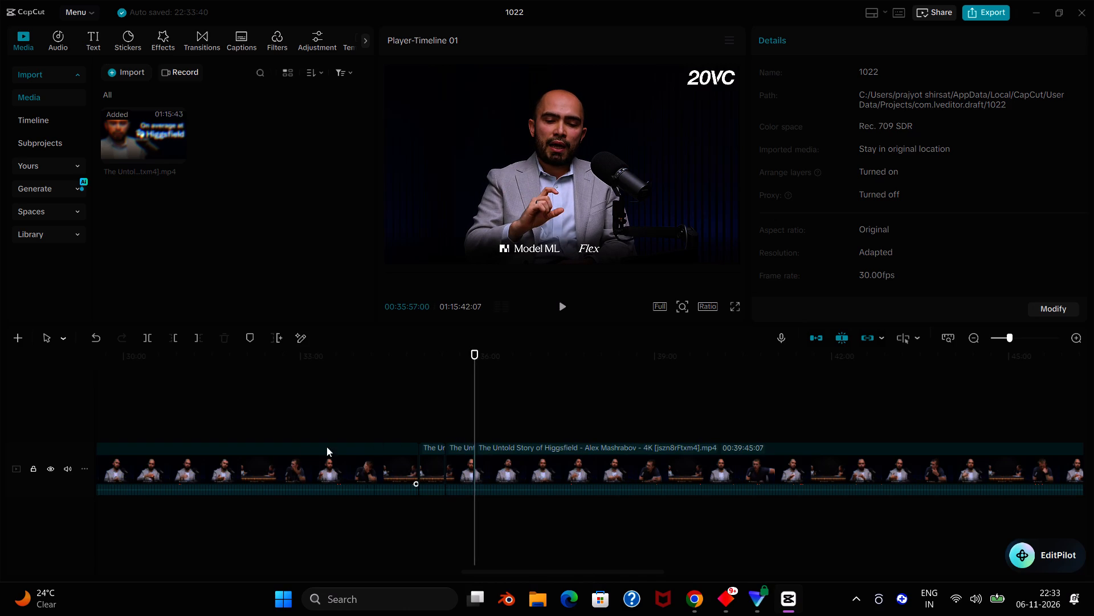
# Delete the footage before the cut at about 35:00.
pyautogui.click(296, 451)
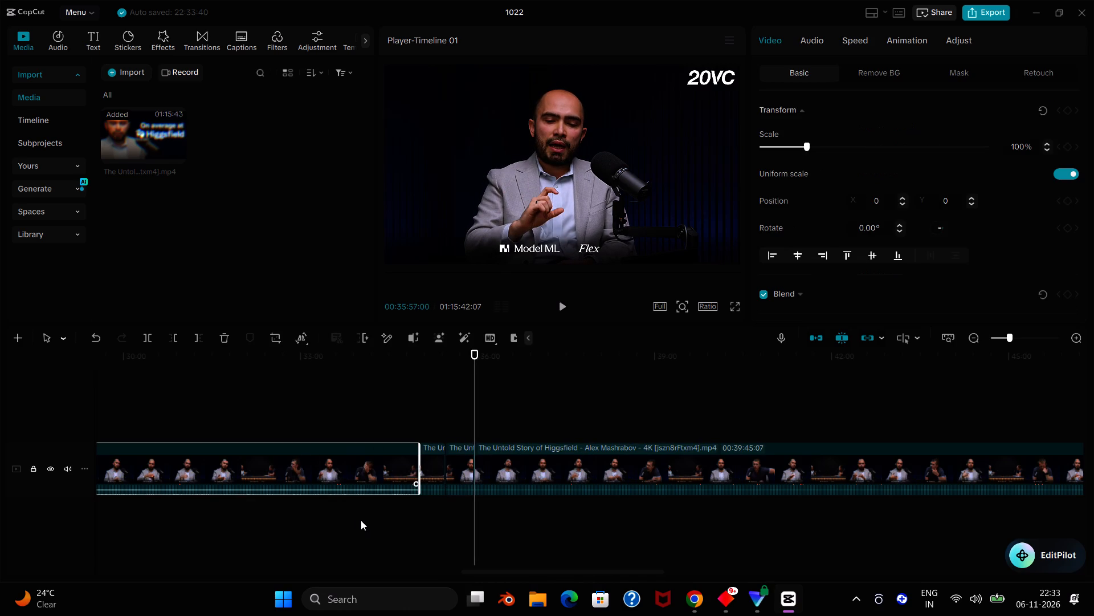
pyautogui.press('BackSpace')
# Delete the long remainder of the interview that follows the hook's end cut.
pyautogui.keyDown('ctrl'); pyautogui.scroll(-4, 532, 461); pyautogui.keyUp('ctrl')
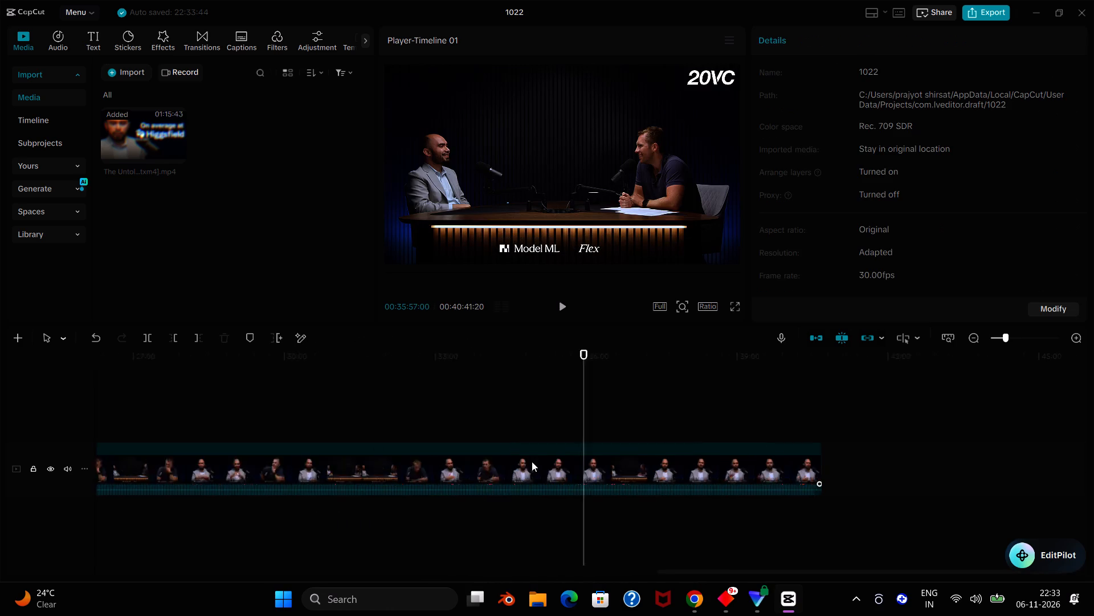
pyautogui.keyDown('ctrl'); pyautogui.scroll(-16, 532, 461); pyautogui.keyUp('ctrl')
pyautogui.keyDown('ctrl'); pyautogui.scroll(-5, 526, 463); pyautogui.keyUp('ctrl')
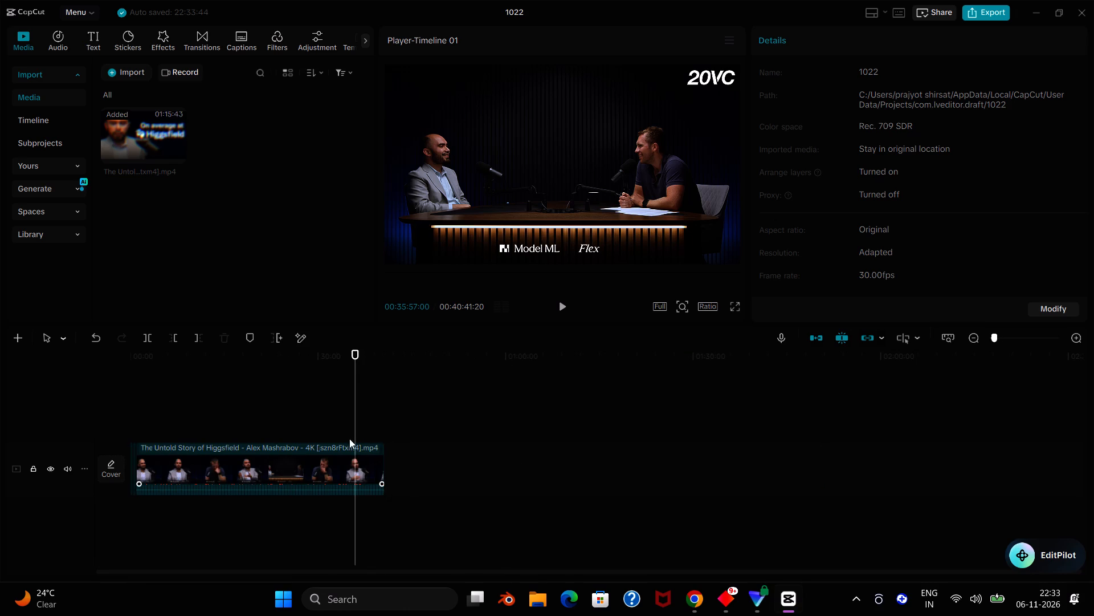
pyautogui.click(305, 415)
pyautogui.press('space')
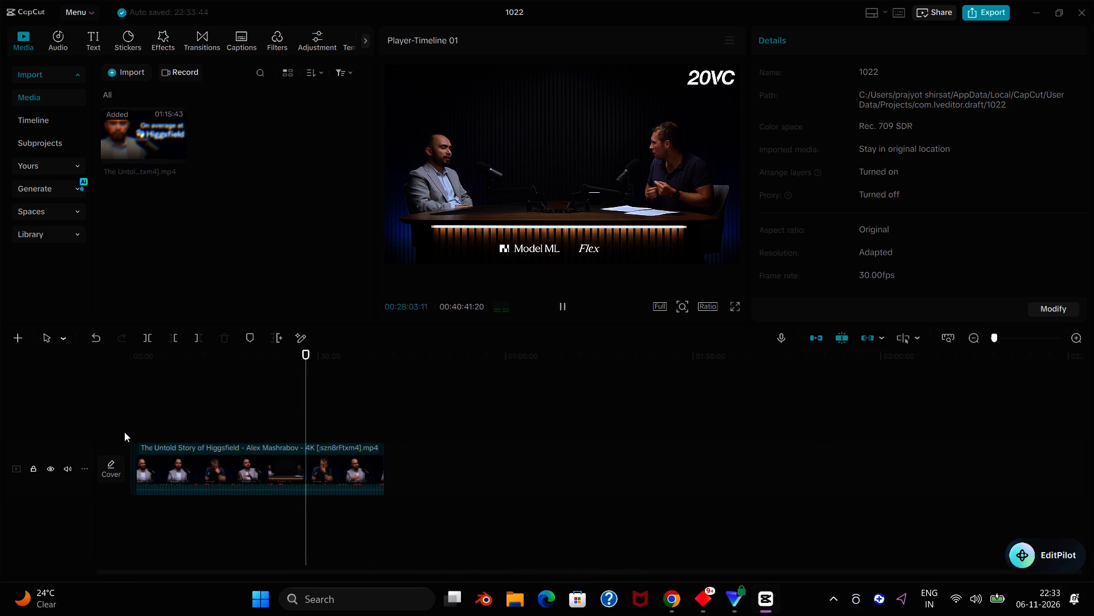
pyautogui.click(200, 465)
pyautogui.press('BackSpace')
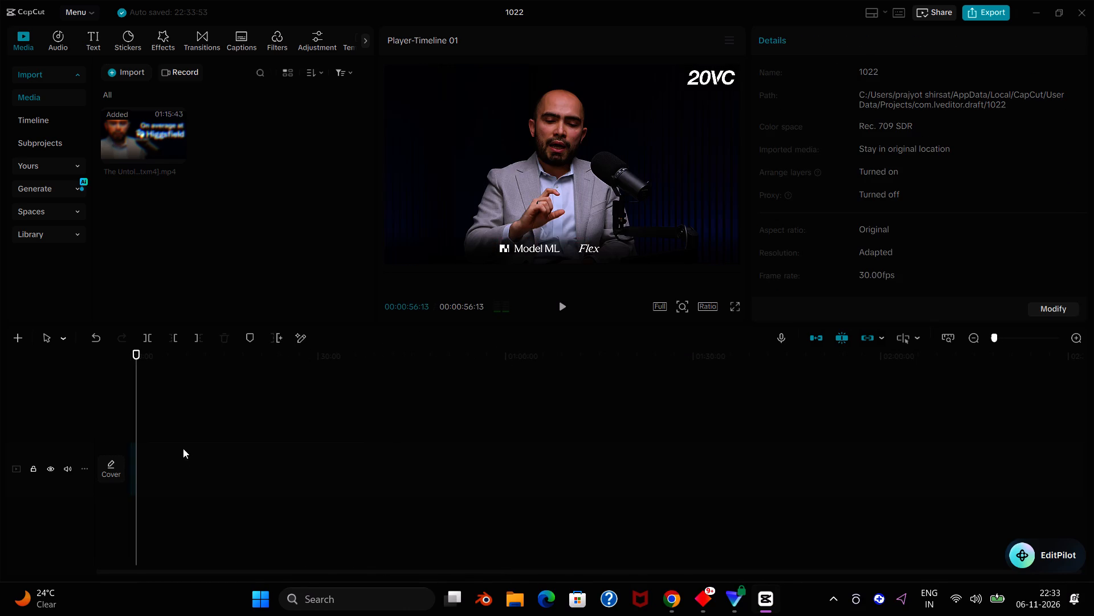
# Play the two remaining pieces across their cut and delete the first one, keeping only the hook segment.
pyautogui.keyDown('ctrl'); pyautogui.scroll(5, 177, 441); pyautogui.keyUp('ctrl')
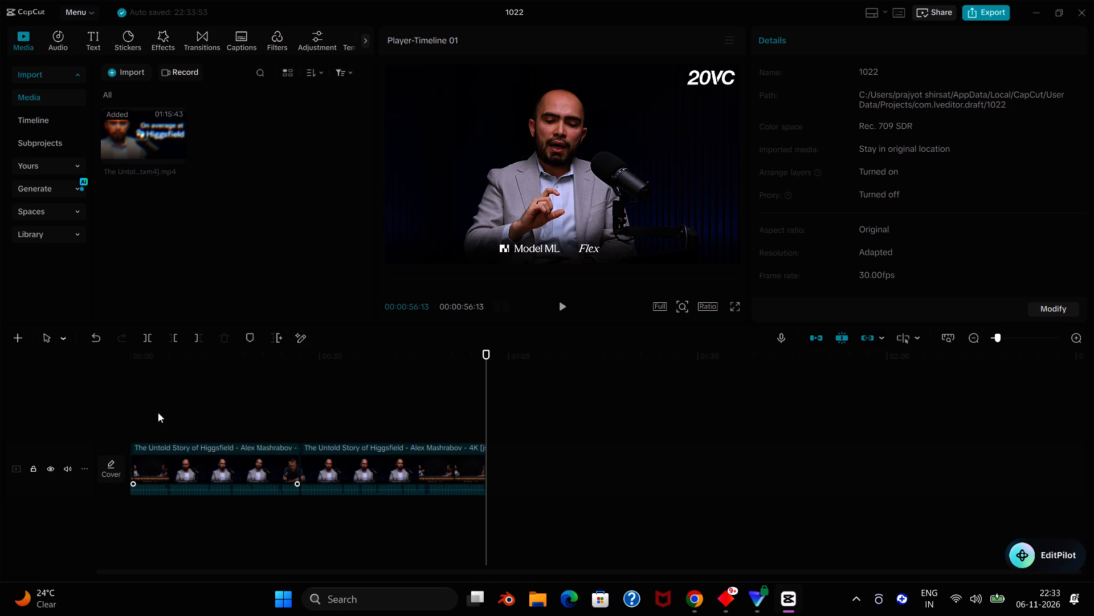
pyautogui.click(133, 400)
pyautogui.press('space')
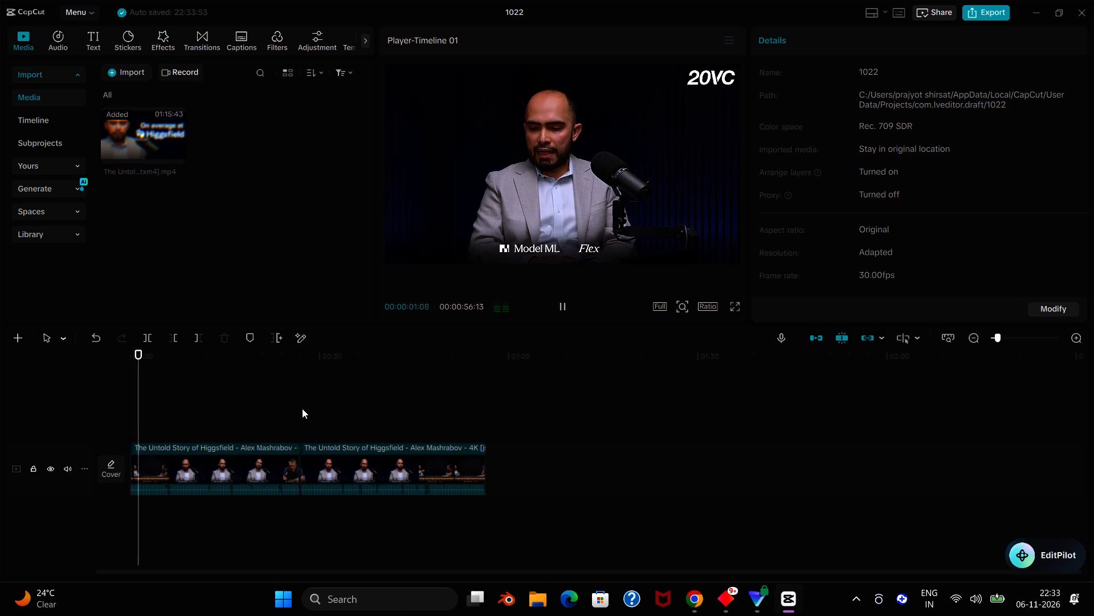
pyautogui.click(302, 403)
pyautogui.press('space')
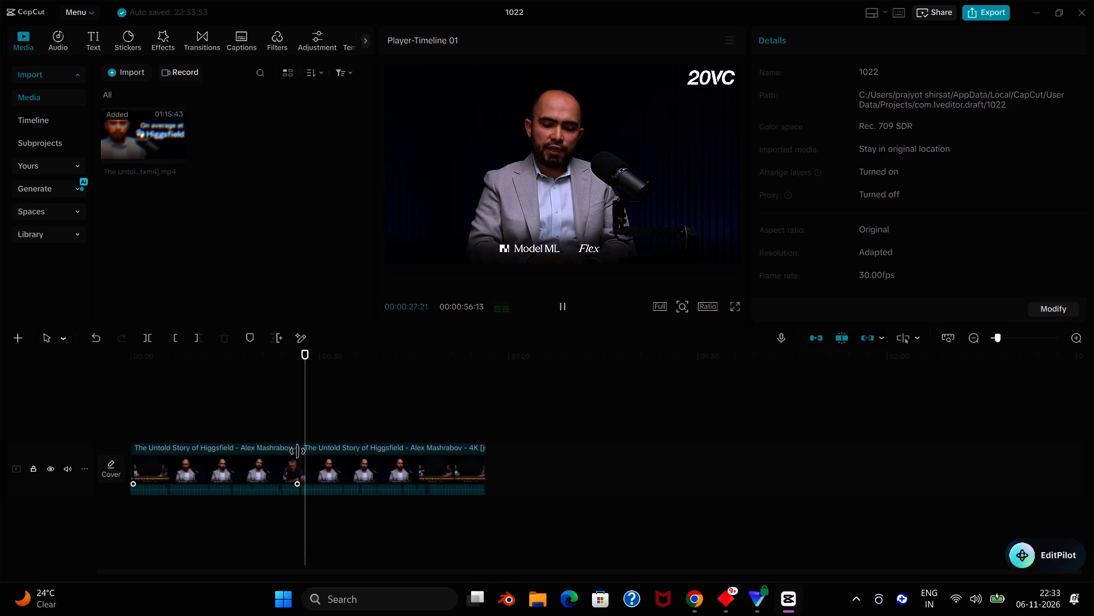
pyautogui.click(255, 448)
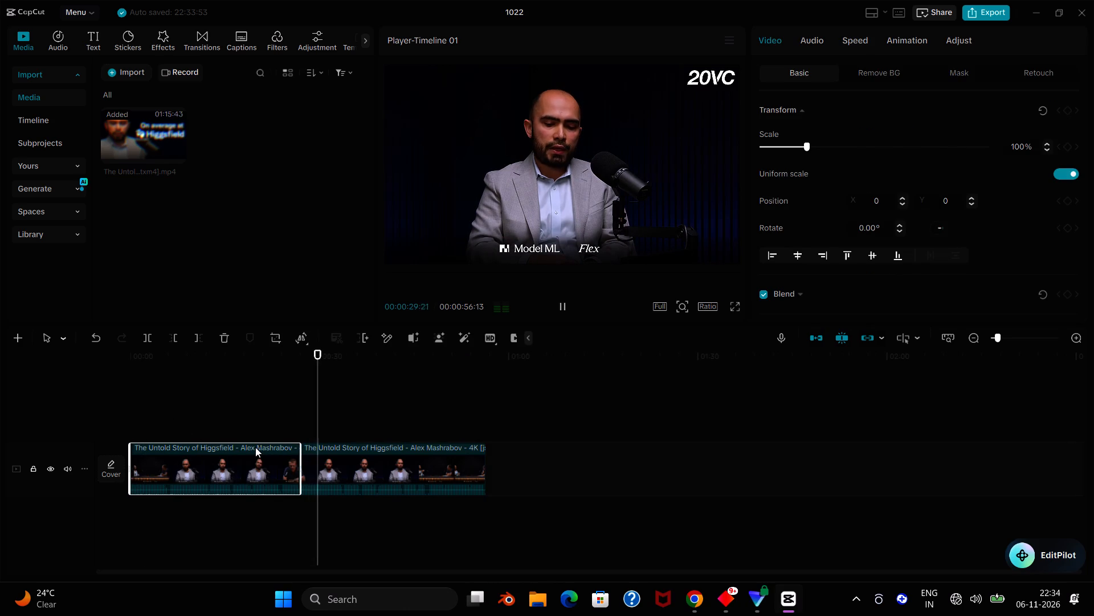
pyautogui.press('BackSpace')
# Preview the remaining $100,000-a-month clip and delete it from the timeline.
pyautogui.click(128, 419)
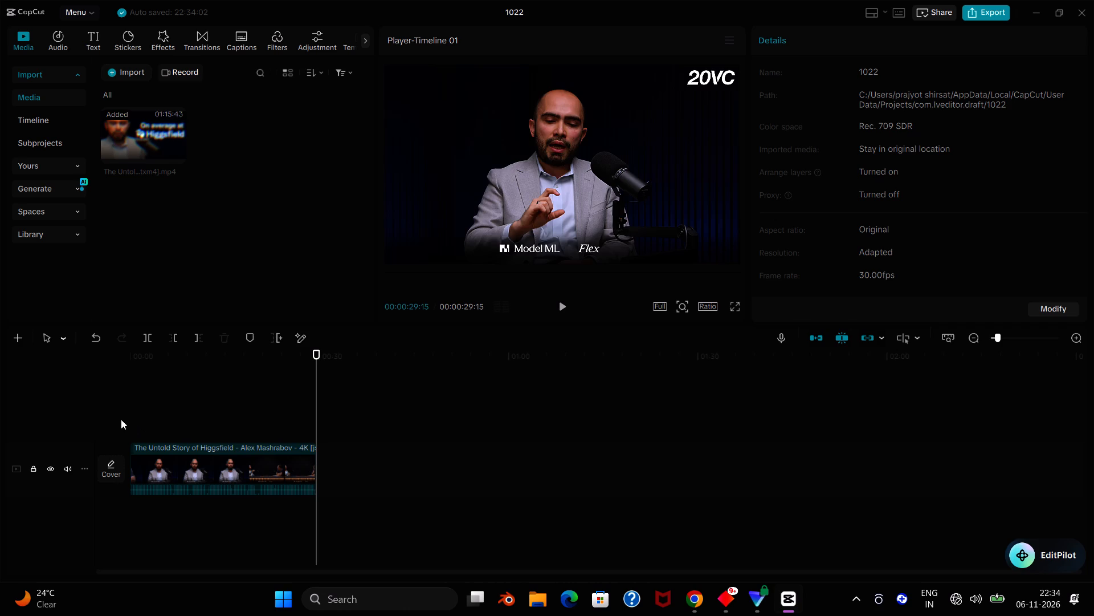
pyautogui.click(110, 419)
pyautogui.press('space')
pyautogui.keyDown('ctrl'); pyautogui.scroll(5, 134, 438); pyautogui.keyUp('ctrl')
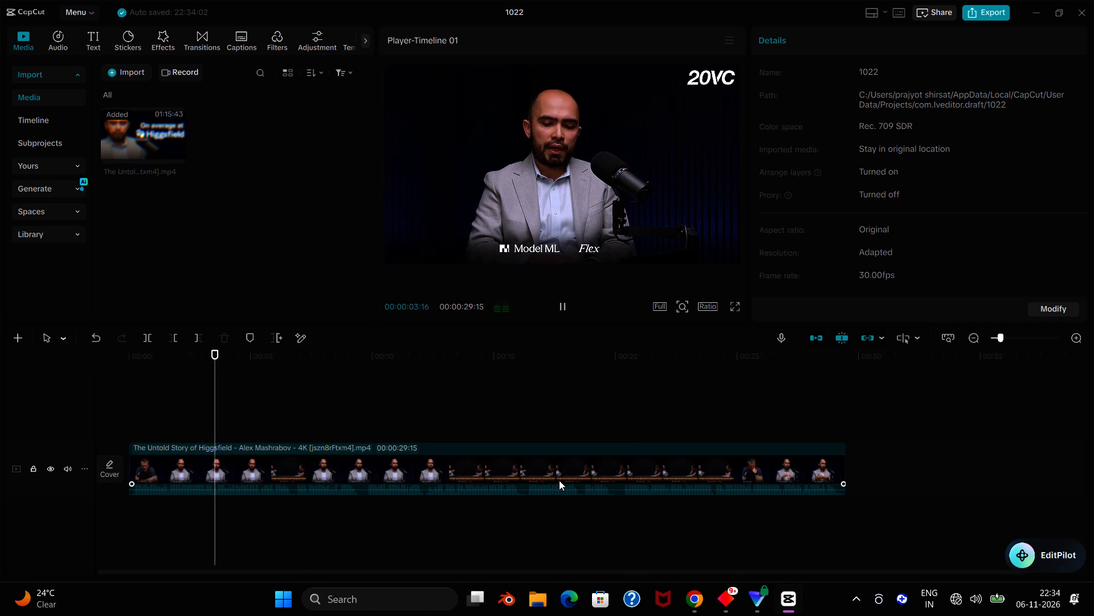
pyautogui.click(405, 496)
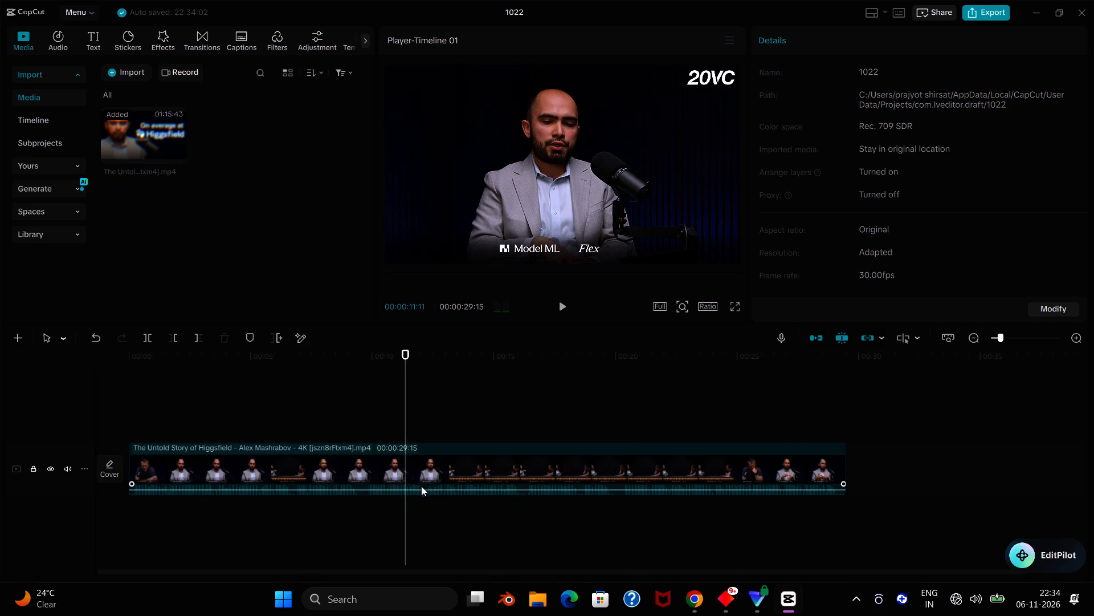
pyautogui.click(437, 479)
pyautogui.press('BackSpace')
# Place the full interview video from the imported media on the empty timeline.
pyautogui.moveTo(143, 142); pyautogui.dragTo(239, 439)
# Switch to the Higgsfield 20VC Brief in Chrome and read the time range and note for the "My mom worked three jobs." hook.
pyautogui.hotkey('alt', 'Tab')
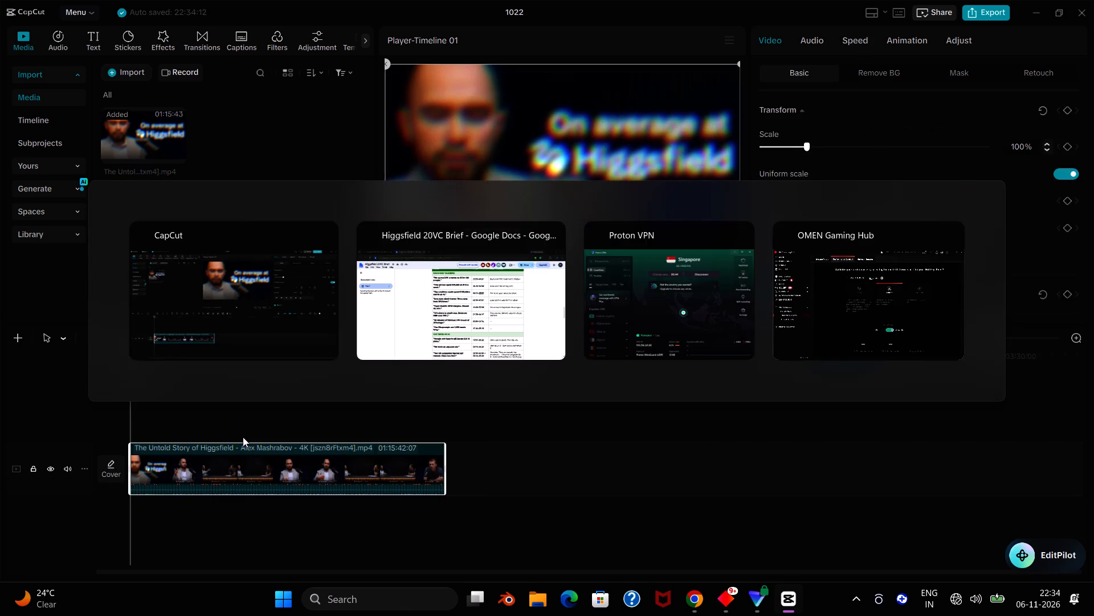
pyautogui.click(746, 249)
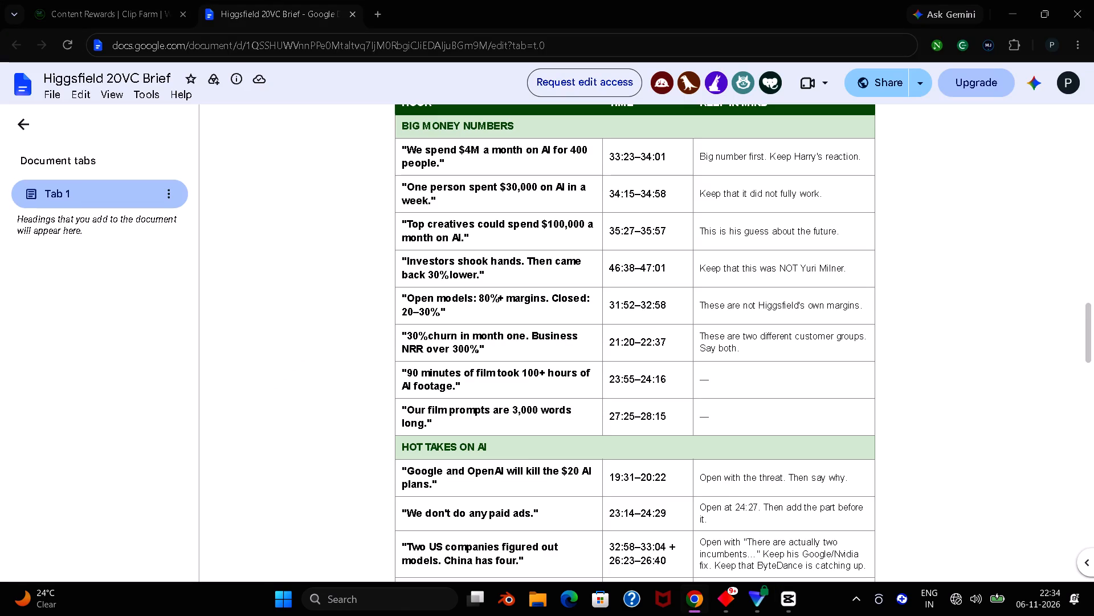
pyautogui.moveTo(680, 272); pyautogui.dragTo(703, 272)
pyautogui.click(704, 286)
pyautogui.scroll(-6, 704, 286)
pyautogui.scroll(1, 704, 299)
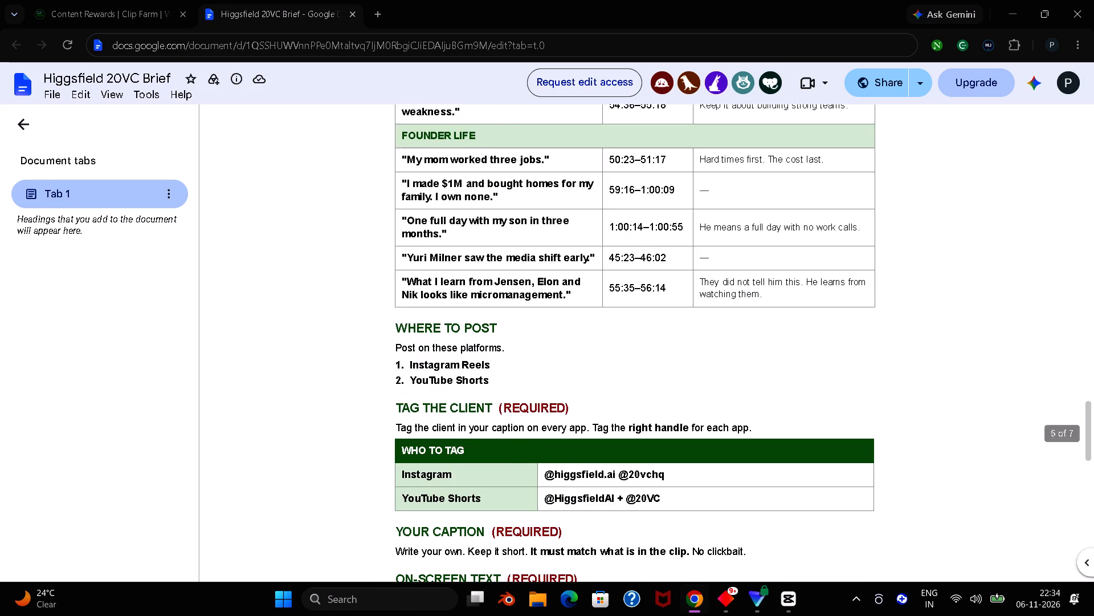
pyautogui.scroll(1, 704, 299)
pyautogui.moveTo(695, 301); pyautogui.dragTo(761, 307)
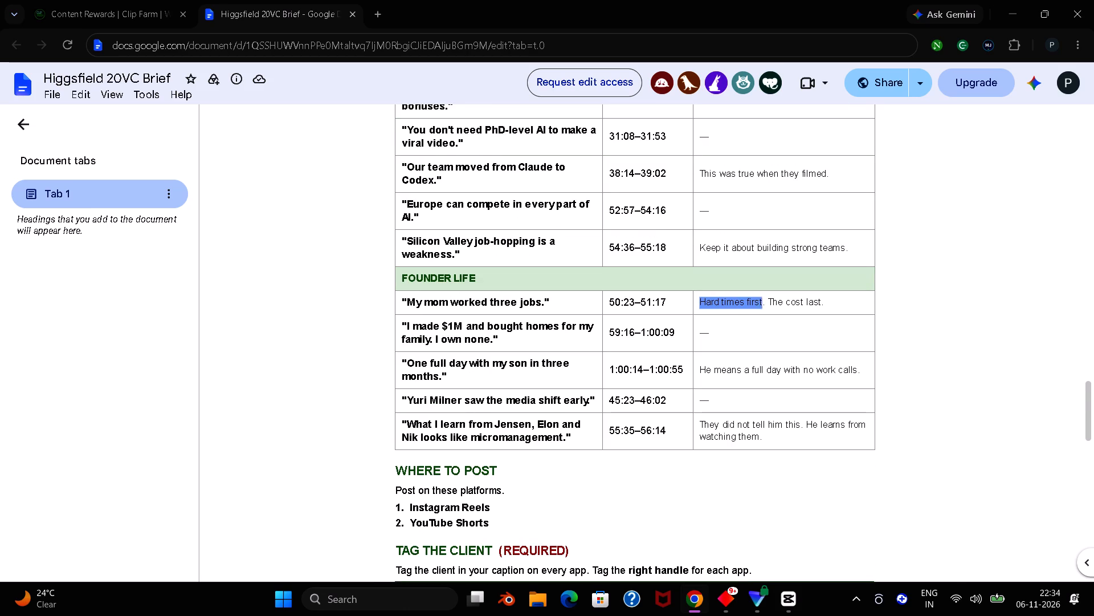
pyautogui.moveTo(761, 307); pyautogui.dragTo(830, 309)
pyautogui.click(547, 298)
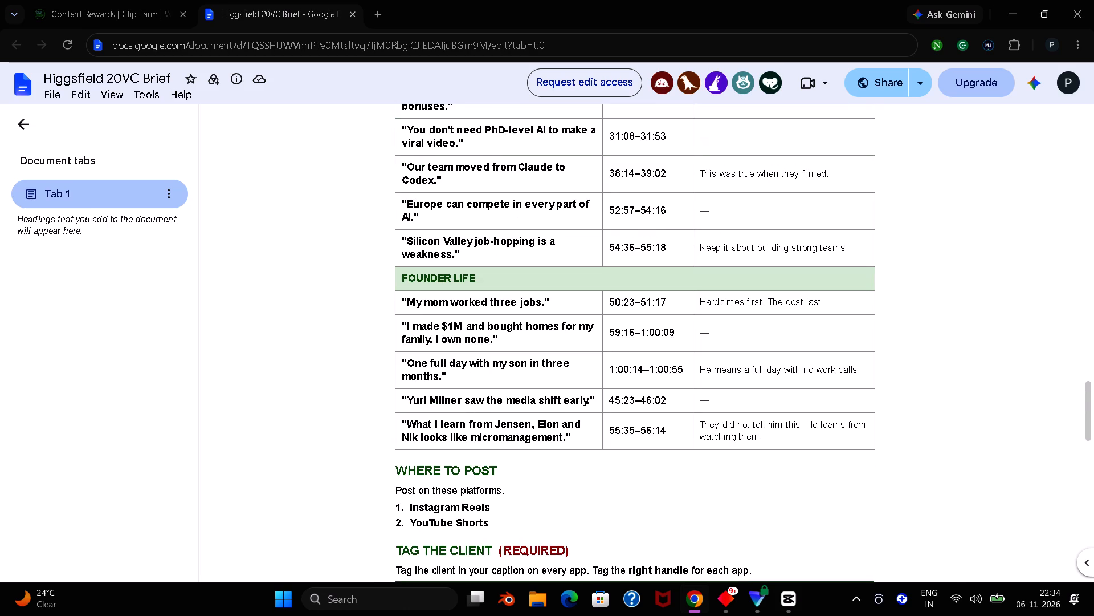
# Back in CapCut, split the interview video at about 50:23, rechecking the "My mom worked three jobs." start time in the Chrome brief.
pyautogui.hotkey('alt', 'Tab')
pyautogui.click(316, 407)
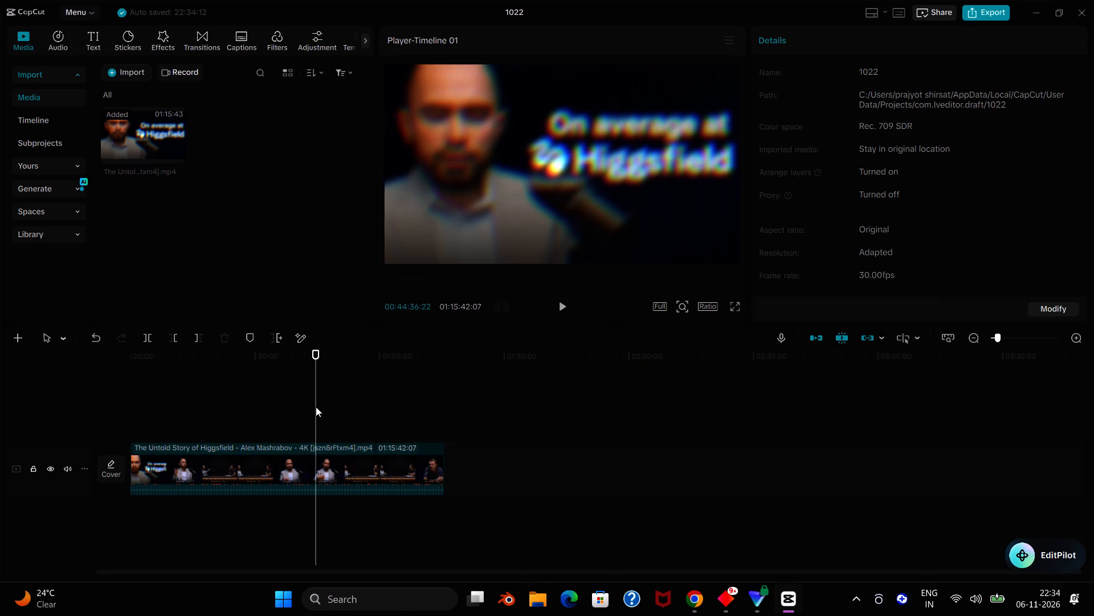
pyautogui.click(330, 405)
pyautogui.click(338, 405)
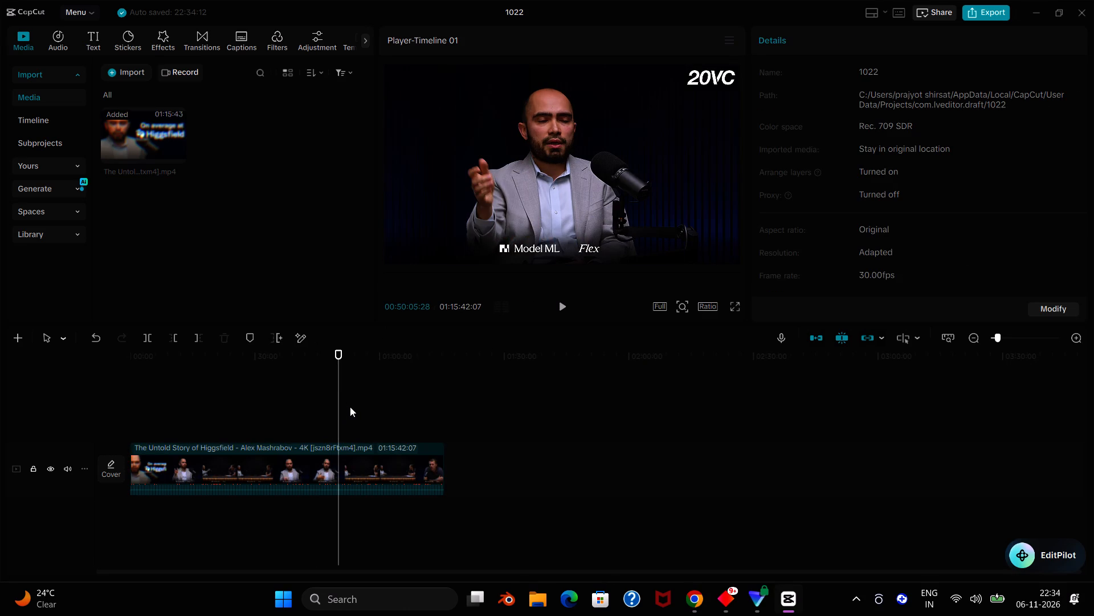
pyautogui.hotkey('alt', 'Tab')
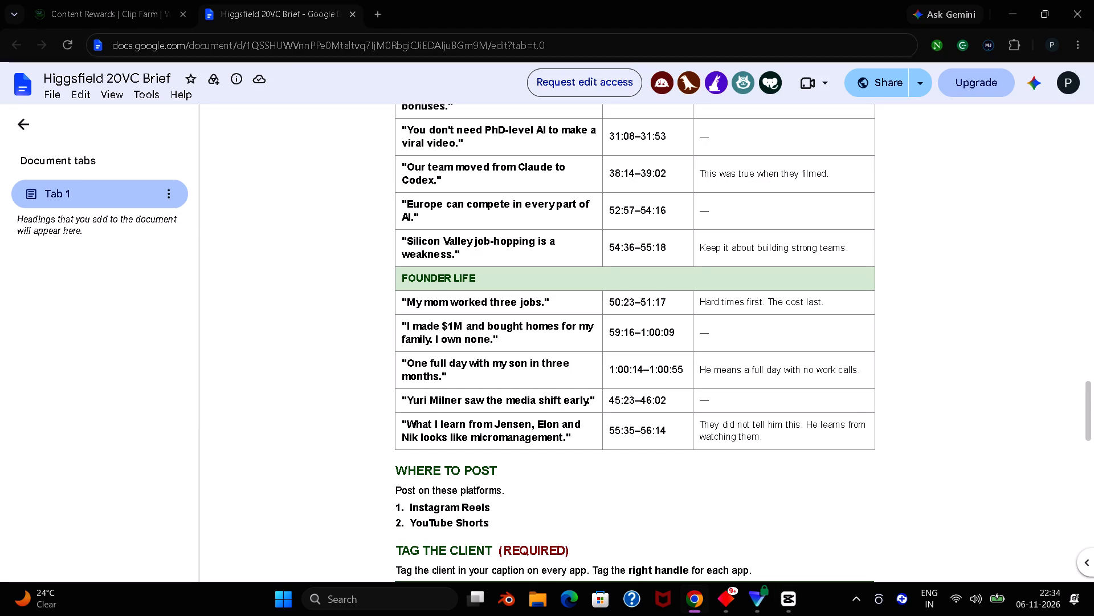
pyautogui.hotkey('alt', 'Tab')
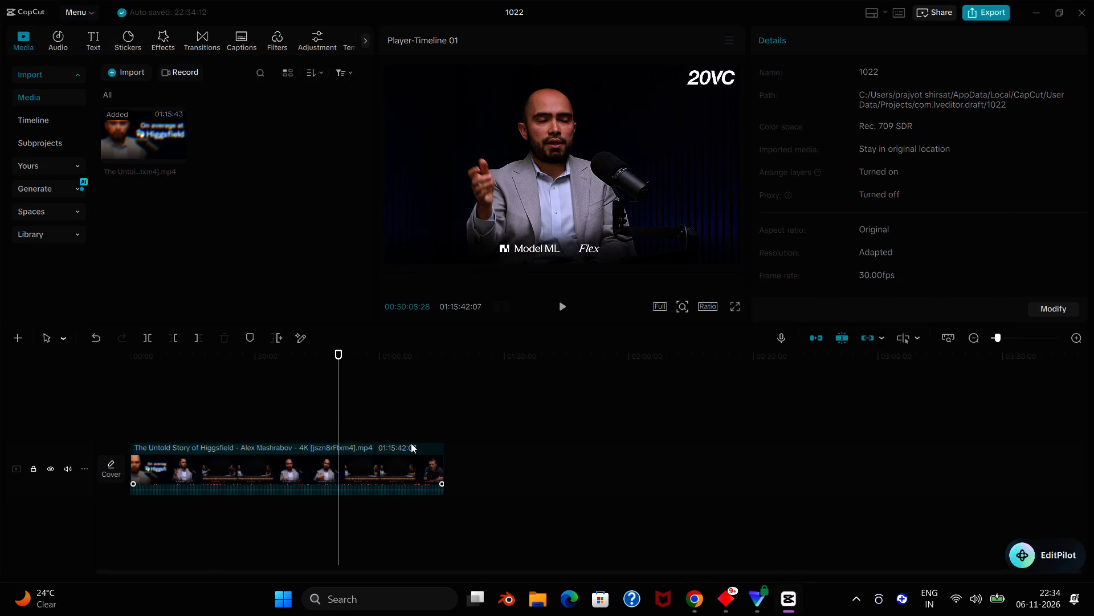
pyautogui.keyDown('ctrl'); pyautogui.scroll(6, 411, 443); pyautogui.keyUp('ctrl')
pyautogui.keyDown('ctrl'); pyautogui.click(411, 443); pyautogui.keyUp('ctrl')
pyautogui.press('space')
pyautogui.keyDown('ctrl'); pyautogui.scroll(6, 428, 429); pyautogui.keyUp('ctrl')
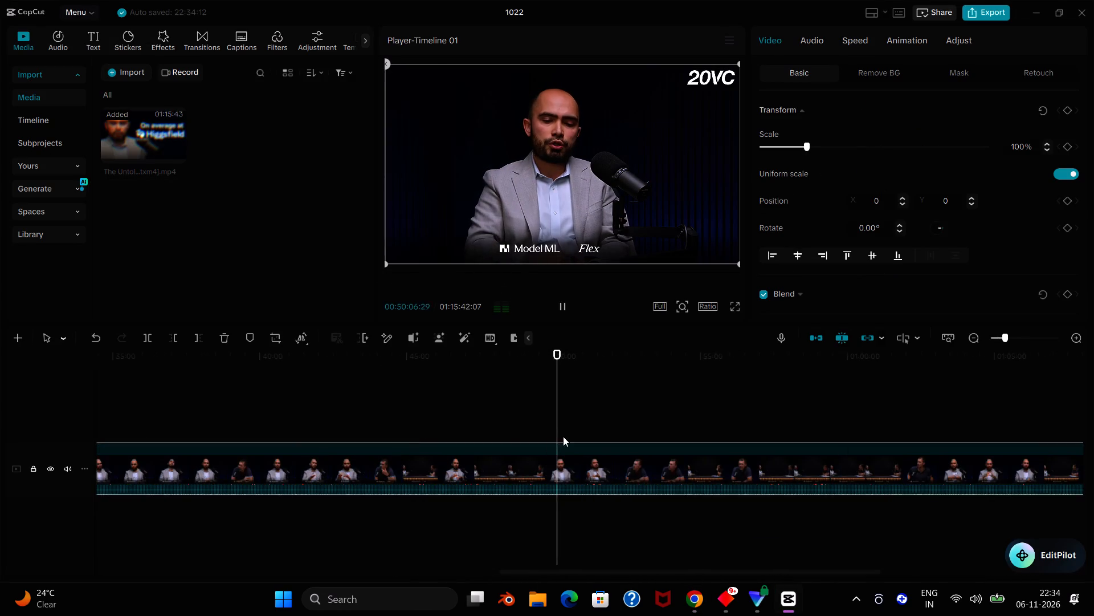
pyautogui.keyDown('ctrl'); pyautogui.scroll(-4, 563, 436); pyautogui.keyUp('ctrl')
pyautogui.hotkey('alt', 'Tab')
pyautogui.hotkey('alt', 'Tab')
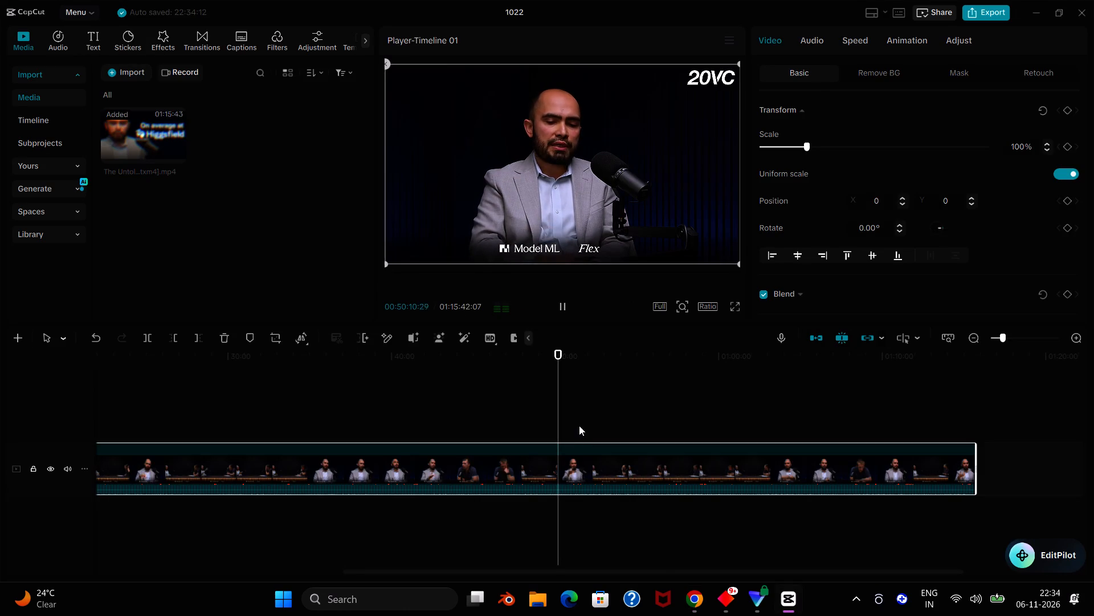
pyautogui.keyDown('ctrl'); pyautogui.scroll(5, 589, 422); pyautogui.keyUp('ctrl')
pyautogui.keyDown('ctrl'); pyautogui.scroll(-4, 589, 422); pyautogui.keyUp('ctrl')
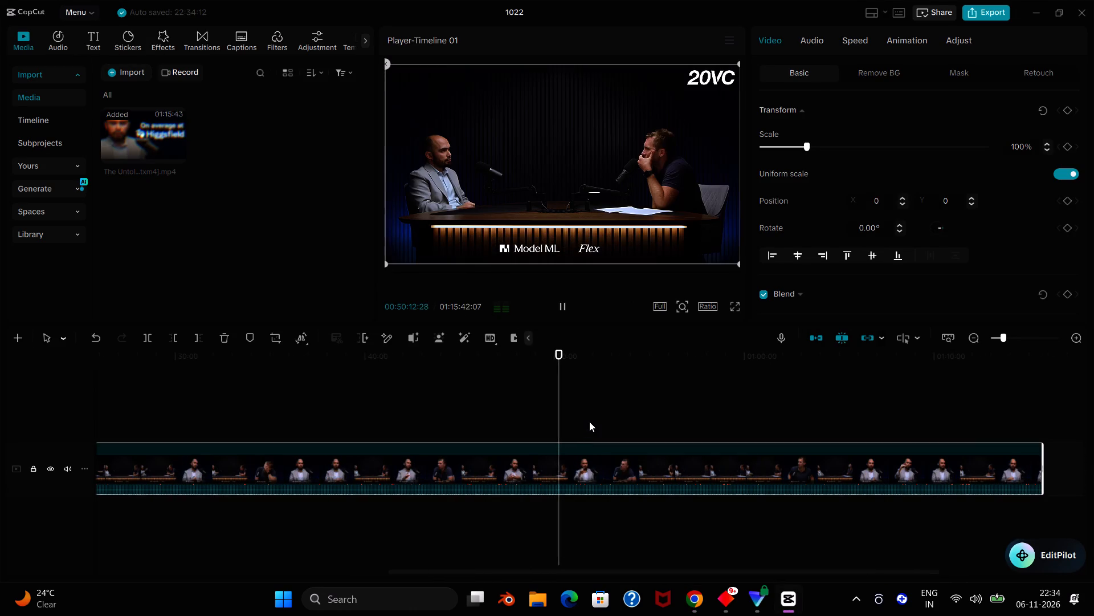
pyautogui.keyDown('ctrl'); pyautogui.scroll(3, 589, 422); pyautogui.keyUp('ctrl')
pyautogui.keyDown('ctrl'); pyautogui.scroll(-2, 589, 422); pyautogui.keyUp('ctrl')
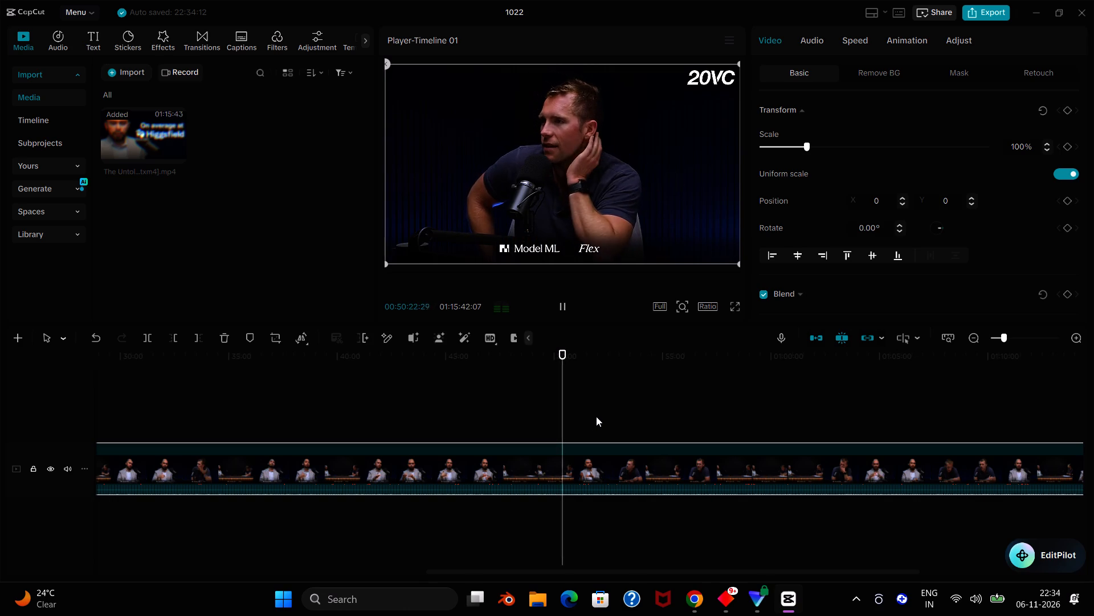
pyautogui.press('space')
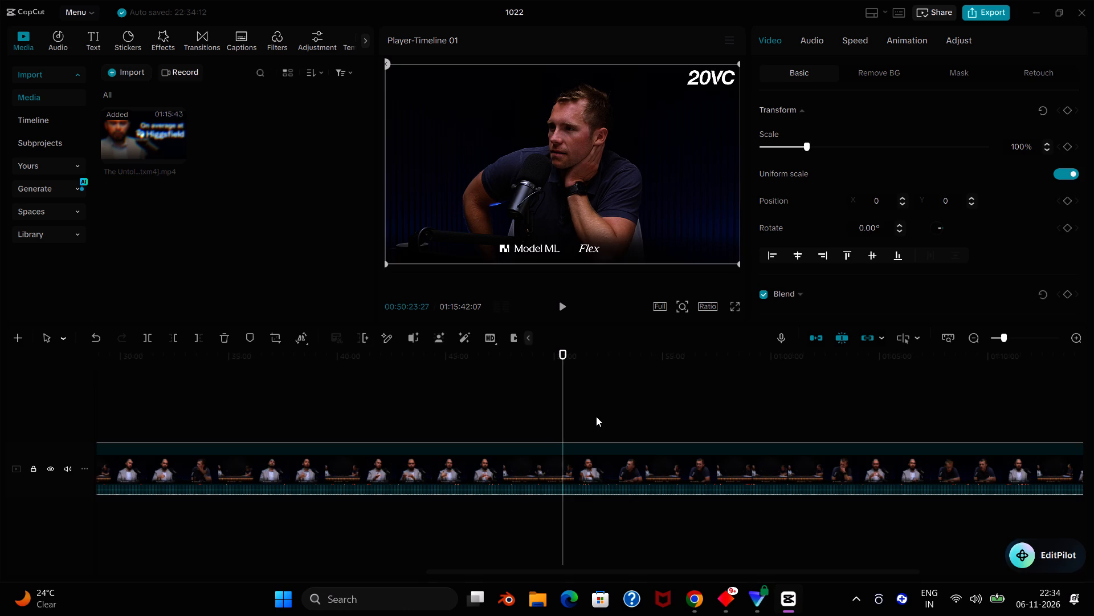
pyautogui.hotkey('ctrl', 'b')
# Play on from the cut at about 50:23 and select the footage before it.
pyautogui.press('space')
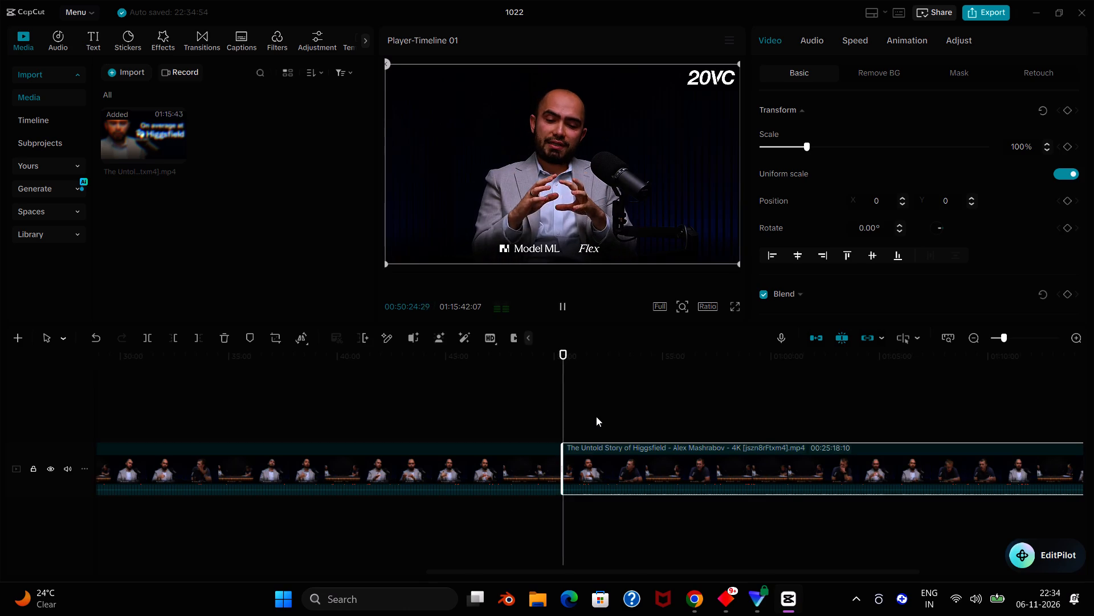
pyautogui.click(489, 481)
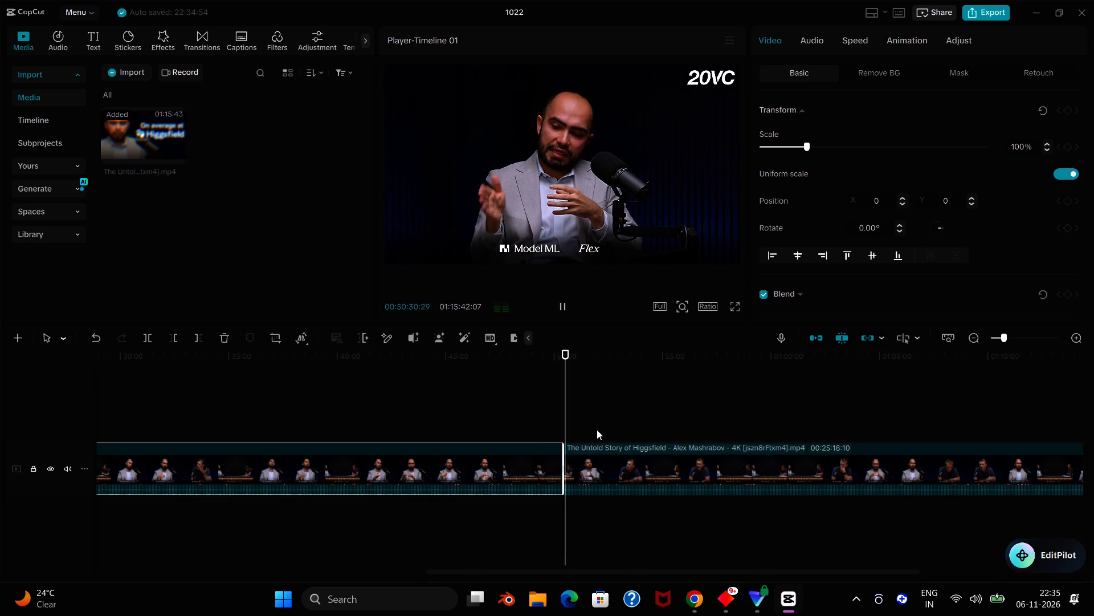
pyautogui.keyDown('ctrl'); pyautogui.scroll(-2, 597, 429); pyautogui.keyUp('ctrl')
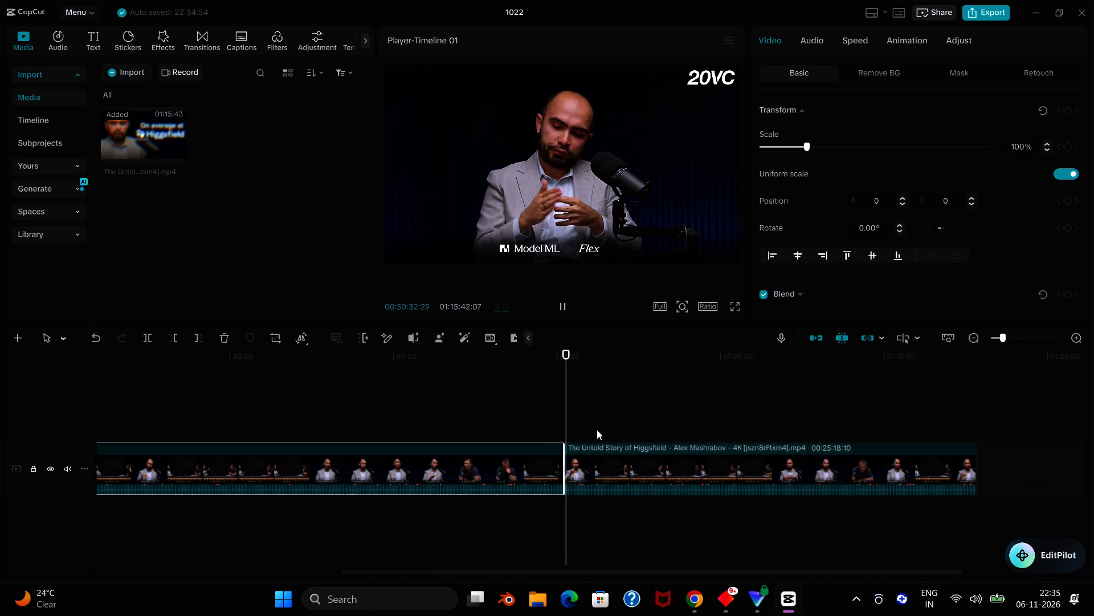
# Check the end time of the "My mom worked three jobs." hook in the Chrome brief and return to CapCut.
pyautogui.hotkey('alt', 'Tab')
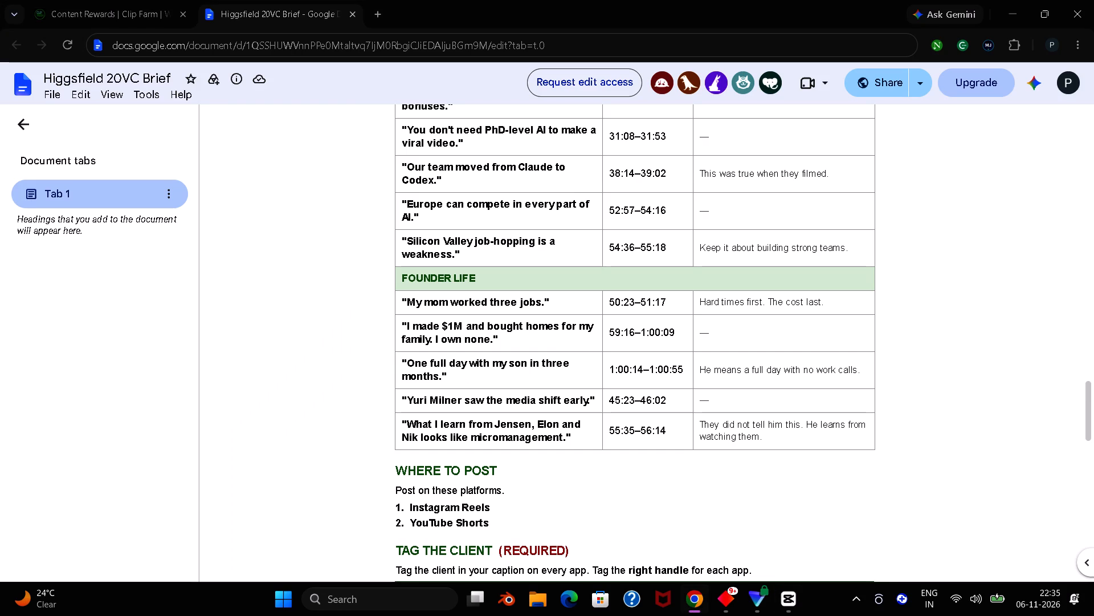
pyautogui.moveTo(672, 307); pyautogui.dragTo(643, 307)
pyautogui.hotkey('alt', 'Tab')
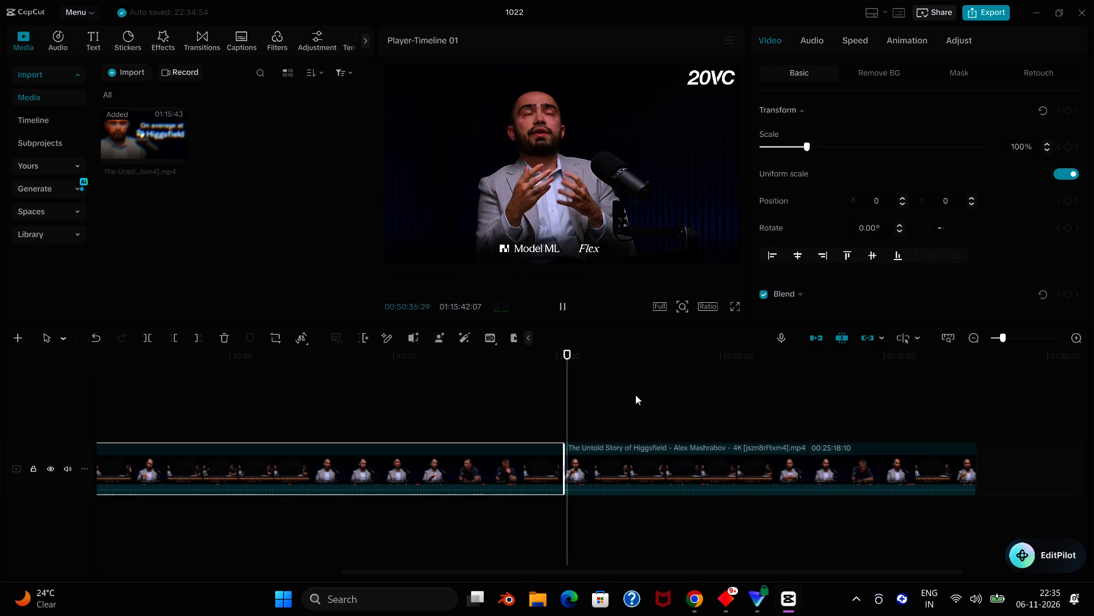
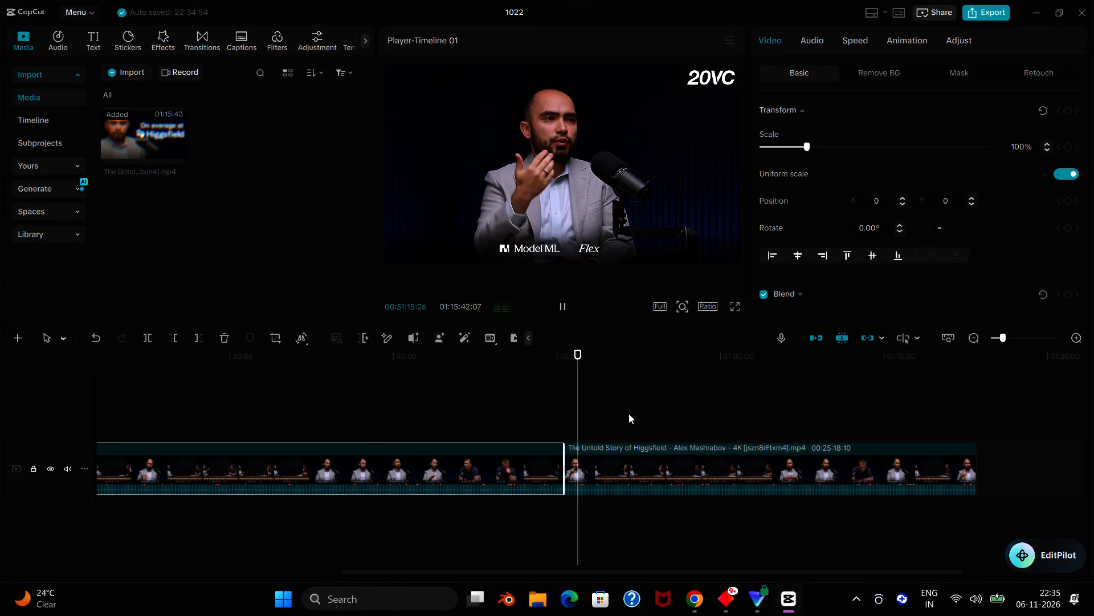
# Split the interview video at about 51:17 and delete all footage after that point.
pyautogui.press('space')
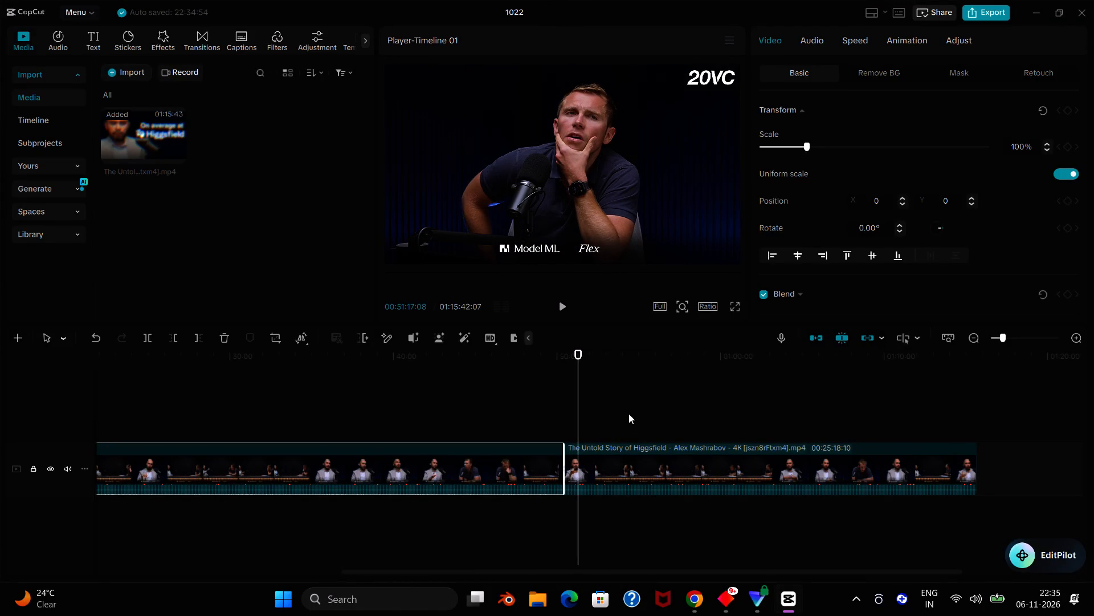
pyautogui.hotkey('ctrl', 'b')
pyautogui.click(626, 465)
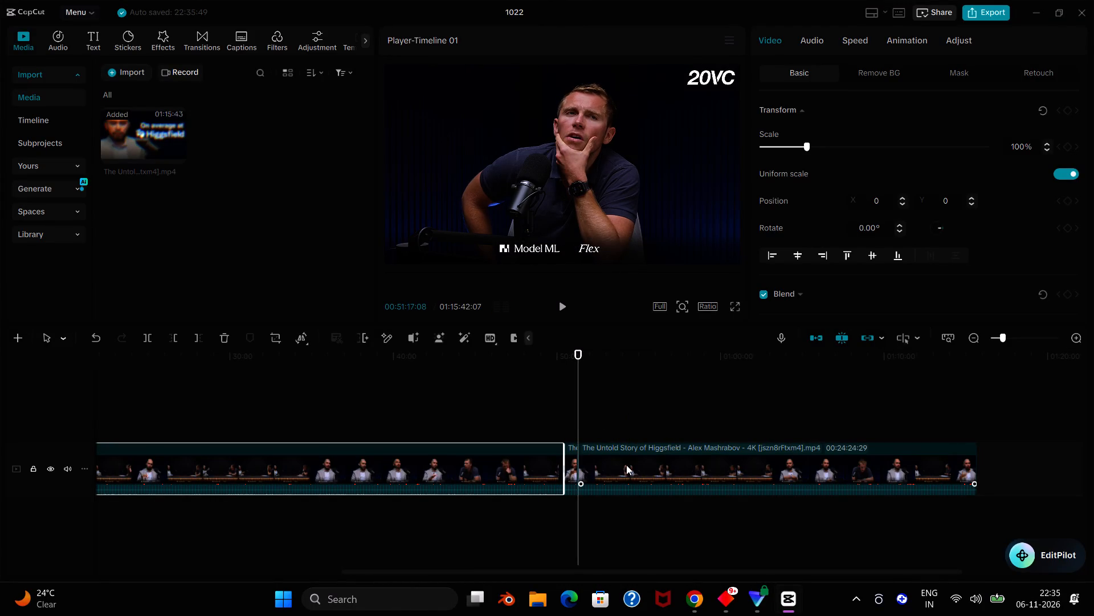
pyautogui.press('BackSpace')
# Delete the long section of footage before the cut at about 50:23.
pyautogui.click(342, 440)
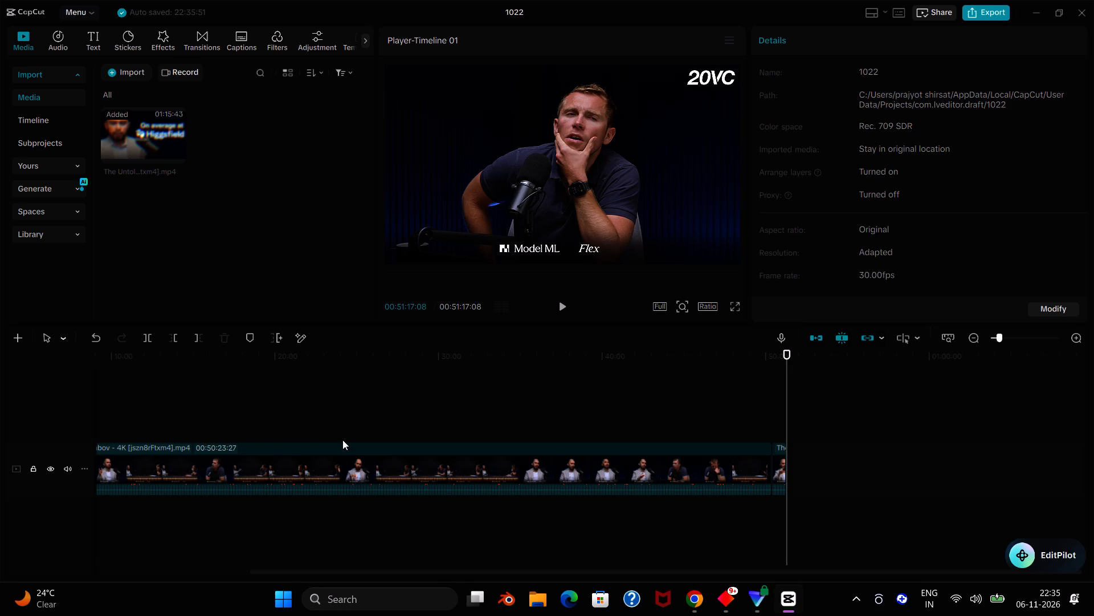
pyautogui.click(348, 457)
pyautogui.press('BackSpace')
# Play the start of the remaining clip, split it at 00:00:00:16 and delete the short opening piece.
pyautogui.keyDown('ctrl'); pyautogui.scroll(-3, 153, 436); pyautogui.keyUp('ctrl')
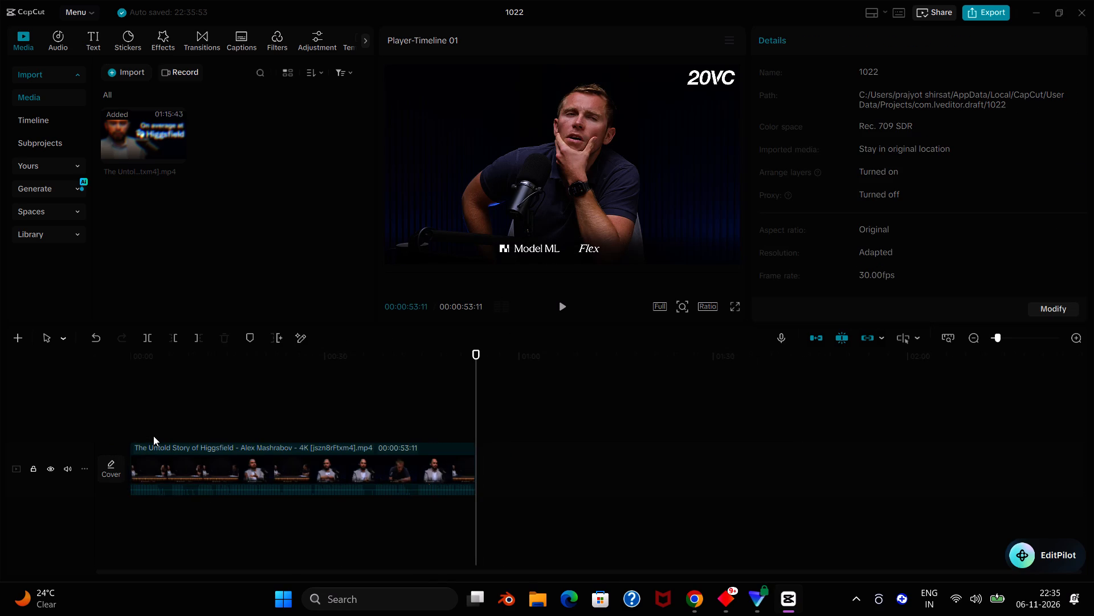
pyautogui.keyDown('ctrl'); pyautogui.scroll(-3, 153, 436); pyautogui.keyUp('ctrl')
pyautogui.keyDown('ctrl'); pyautogui.scroll(10, 153, 436); pyautogui.keyUp('ctrl')
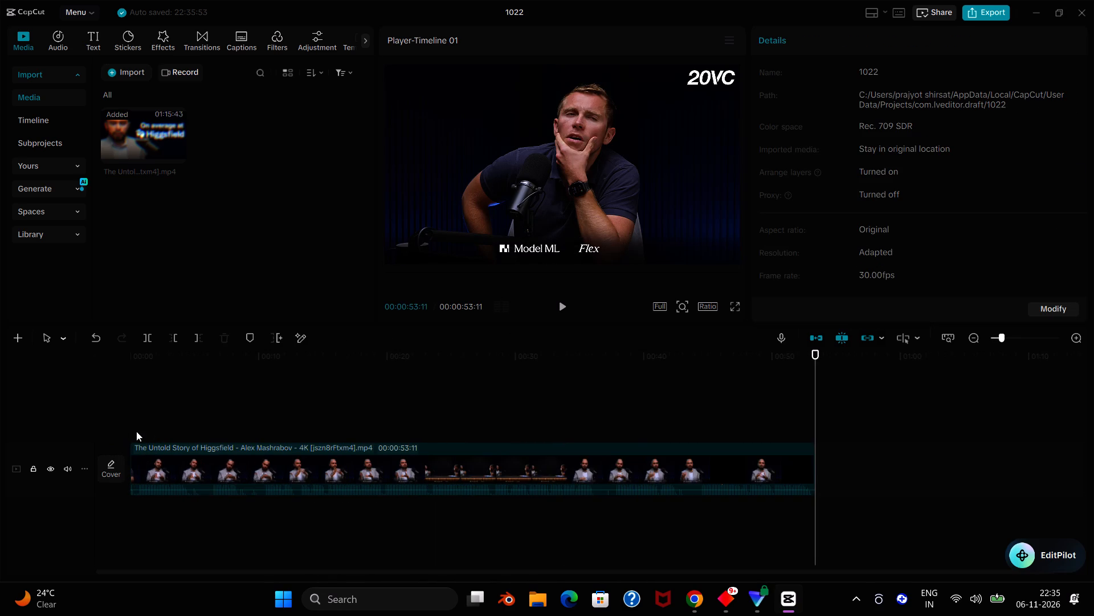
pyautogui.keyDown('ctrl'); pyautogui.scroll(-2, 136, 431); pyautogui.keyUp('ctrl')
pyautogui.click(128, 422)
pyautogui.press('space')
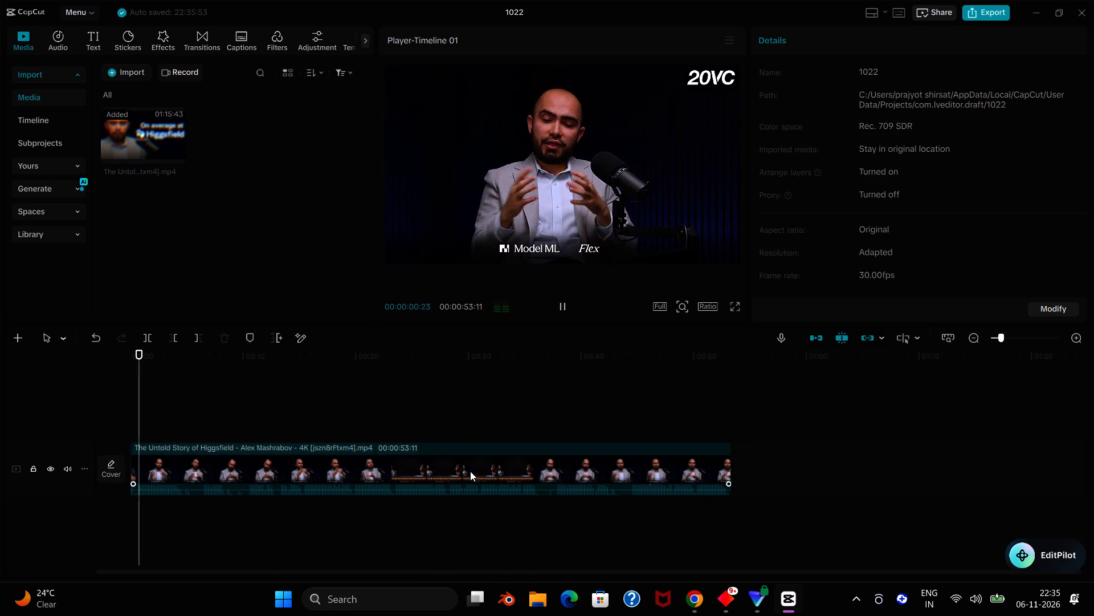
pyautogui.keyDown('ctrl'); pyautogui.scroll(3, 292, 475); pyautogui.keyUp('ctrl')
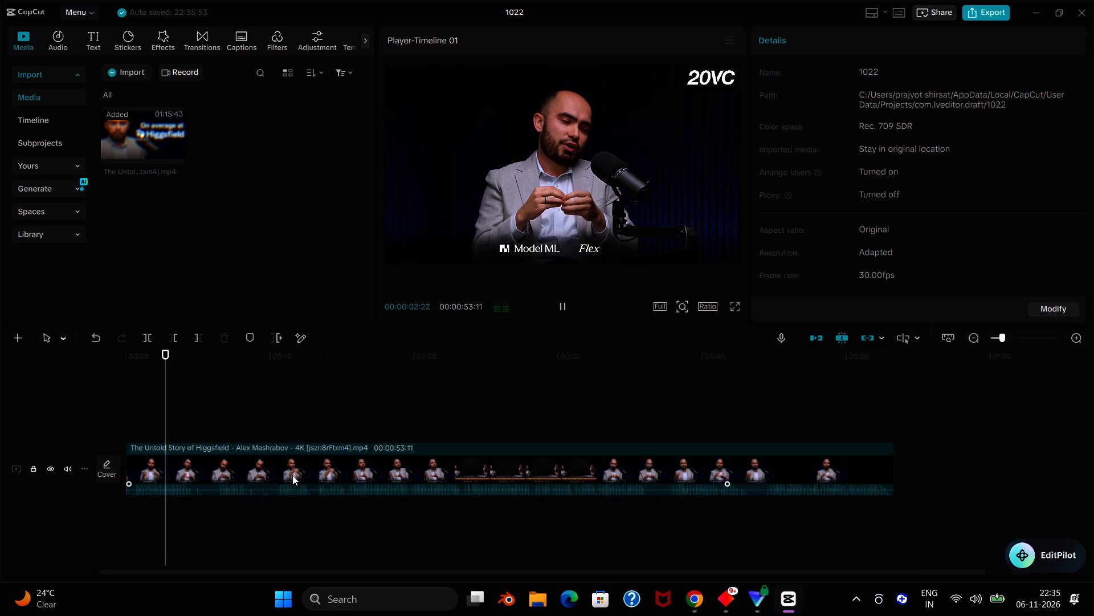
pyautogui.click(109, 417)
pyautogui.press('space')
pyautogui.press('space')
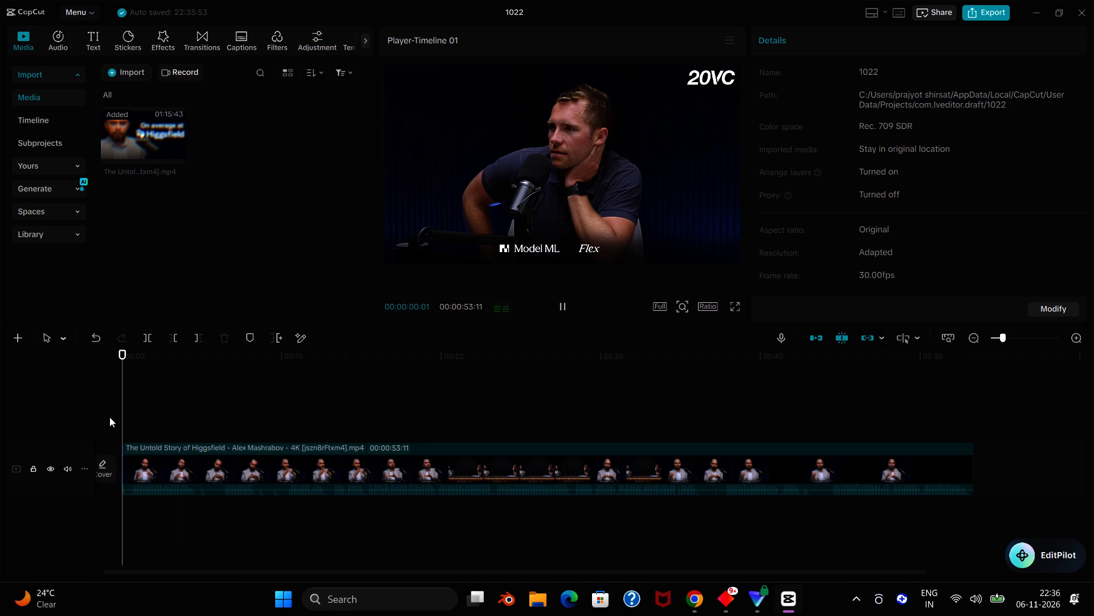
pyautogui.press('space')
pyautogui.hotkey('ctrl', 'b')
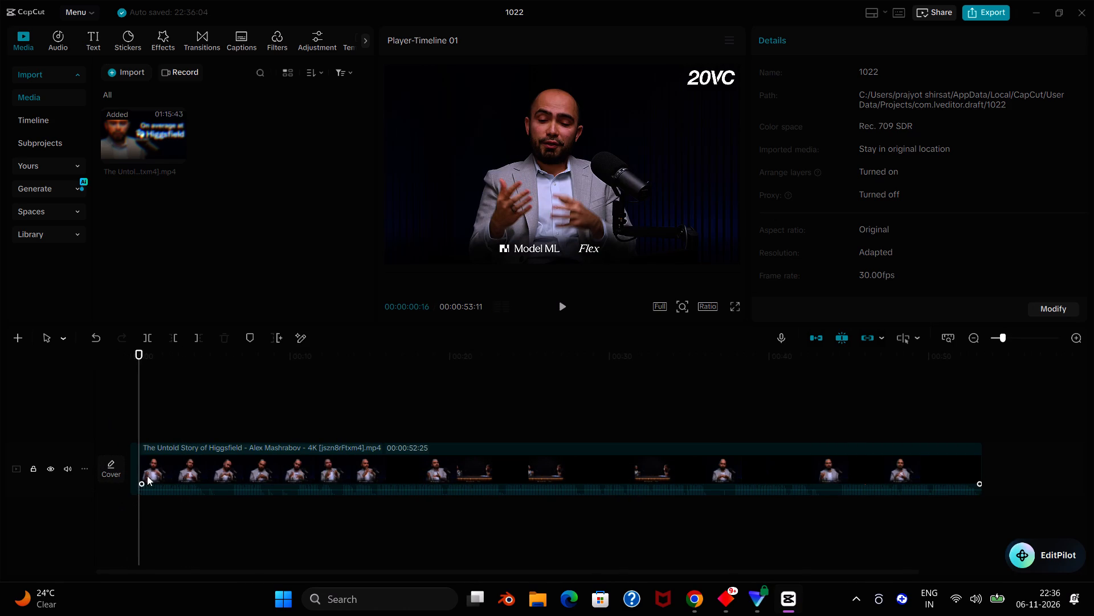
pyautogui.click(133, 456)
pyautogui.press('BackSpace')
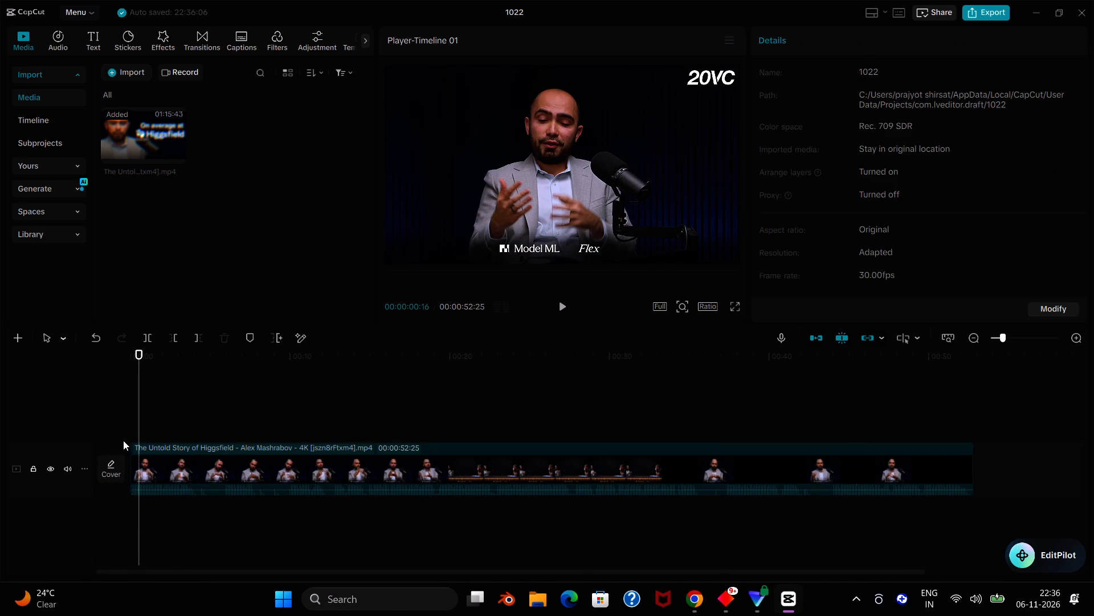
# Replay the opening to find where the speaker's first pause begins and split the clip there at 00:00:04:24.
pyautogui.click(123, 440)
pyautogui.press('space')
pyautogui.click(193, 414)
pyautogui.press('space')
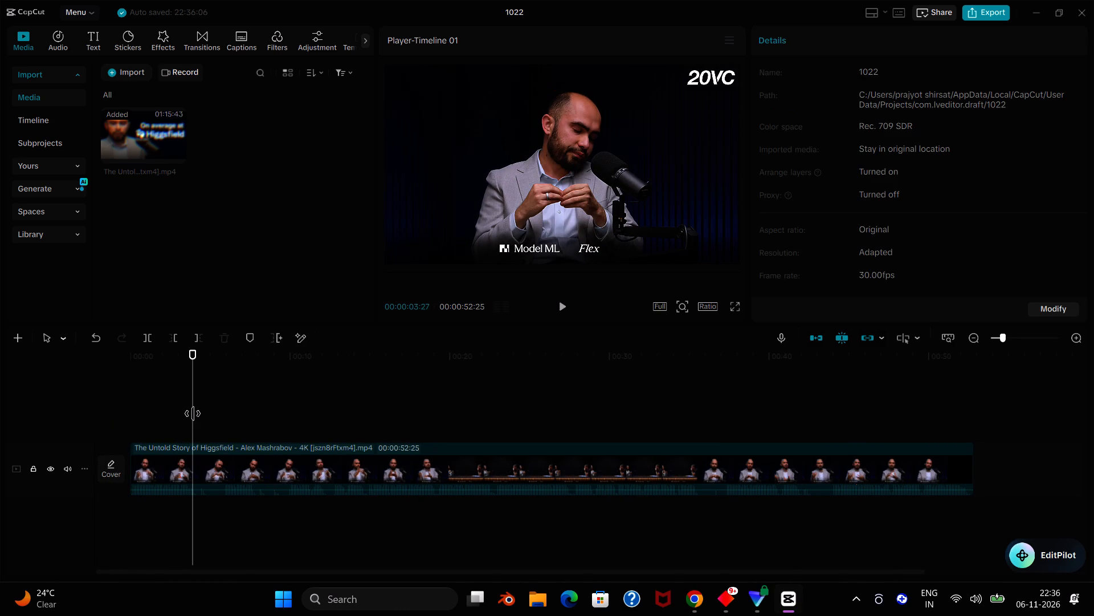
pyautogui.press('space')
pyautogui.click(185, 411)
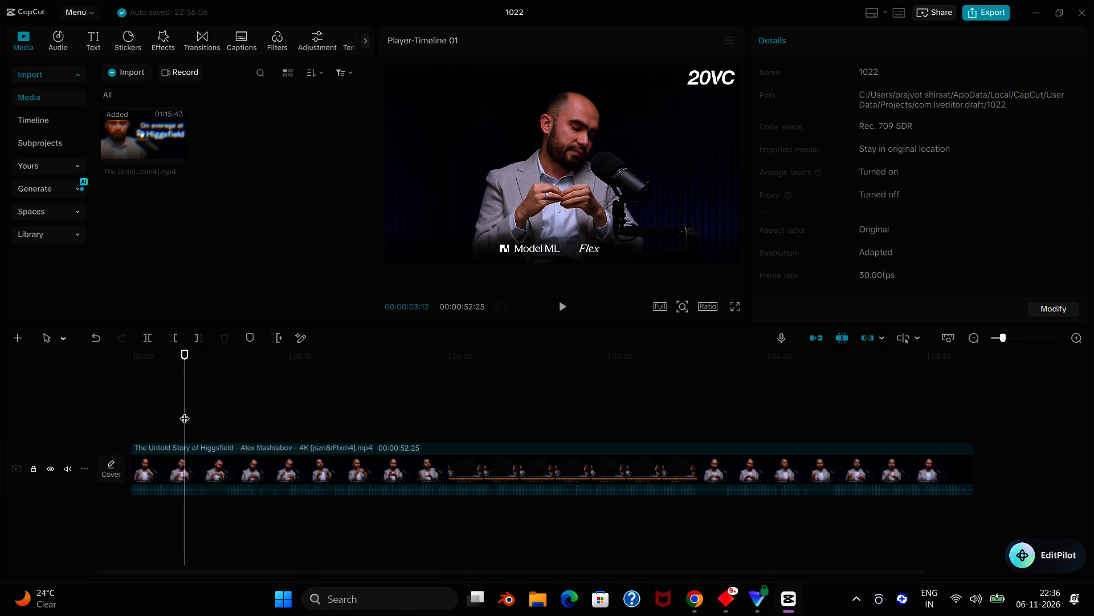
pyautogui.press('space')
pyautogui.press('space')
pyautogui.press('space')
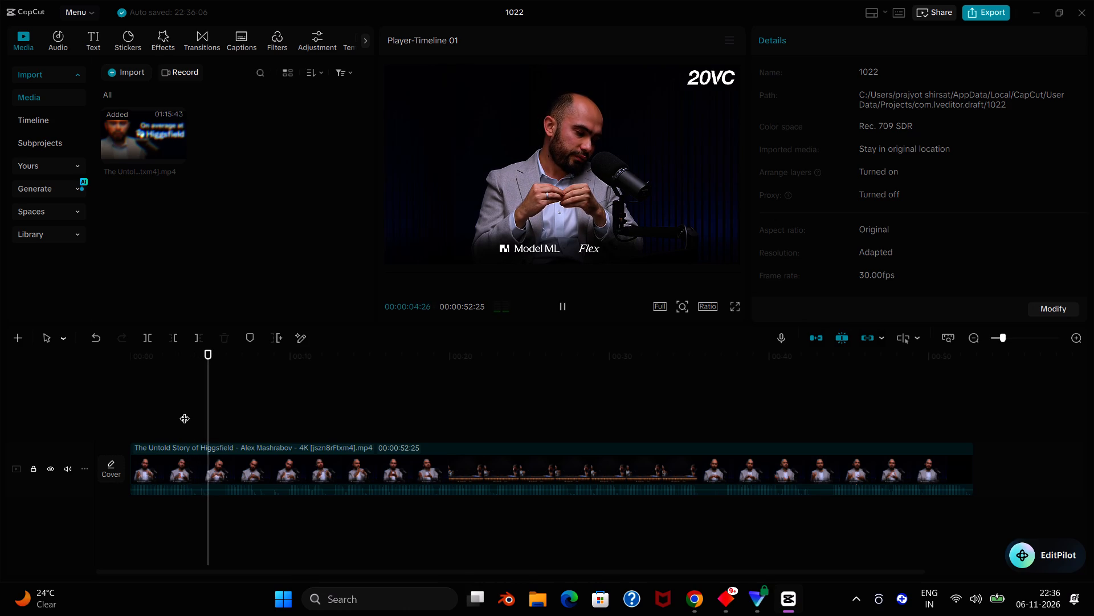
pyautogui.press('space')
pyautogui.press('space')
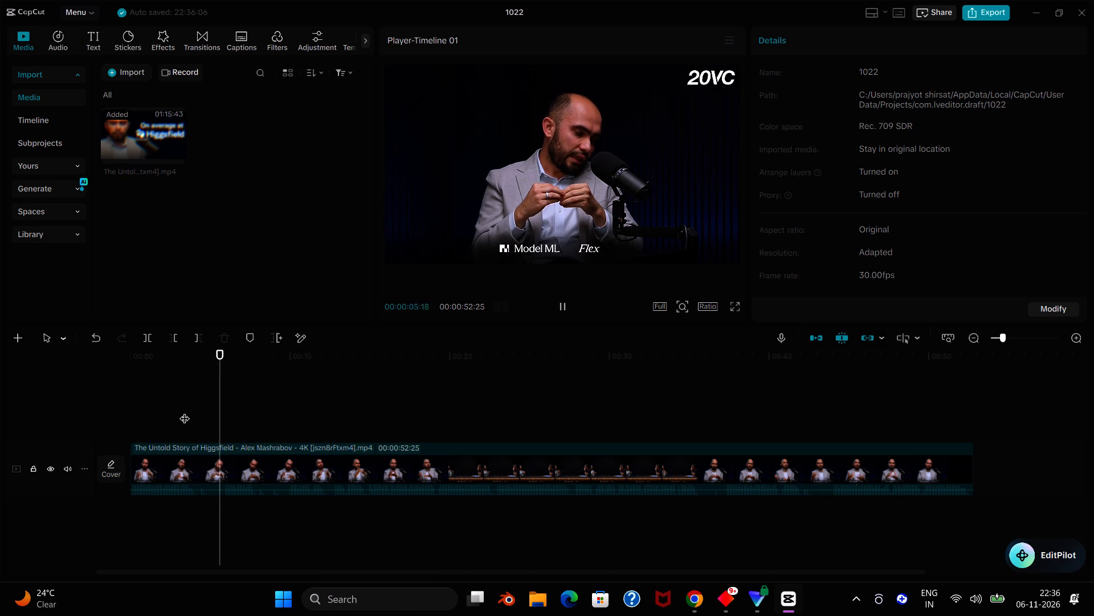
pyautogui.click(185, 411)
pyautogui.press('space')
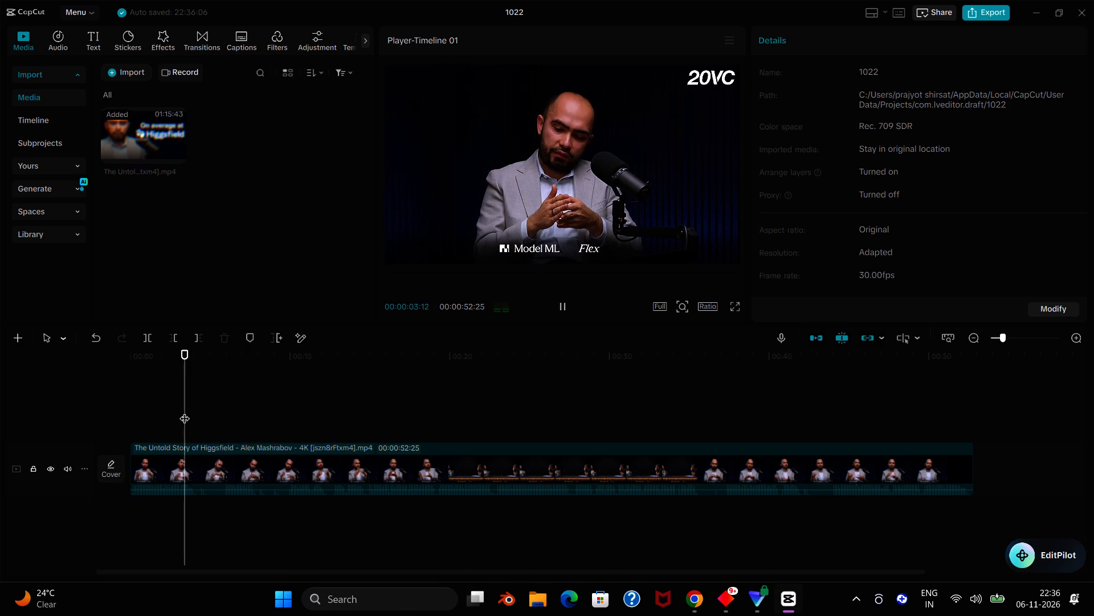
pyautogui.press('space')
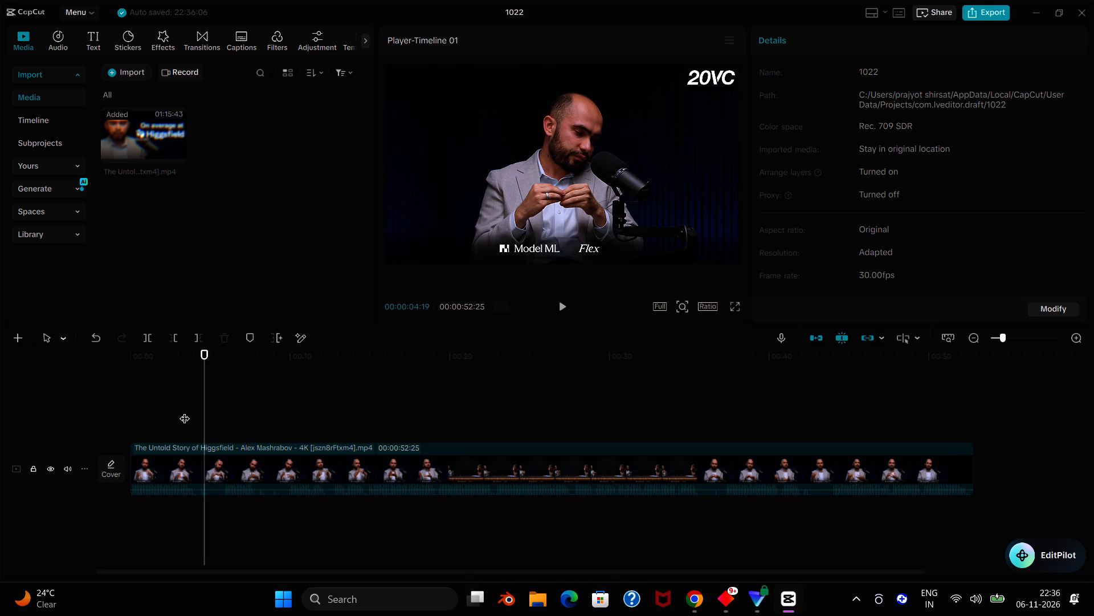
pyautogui.press('space')
pyautogui.press('space')
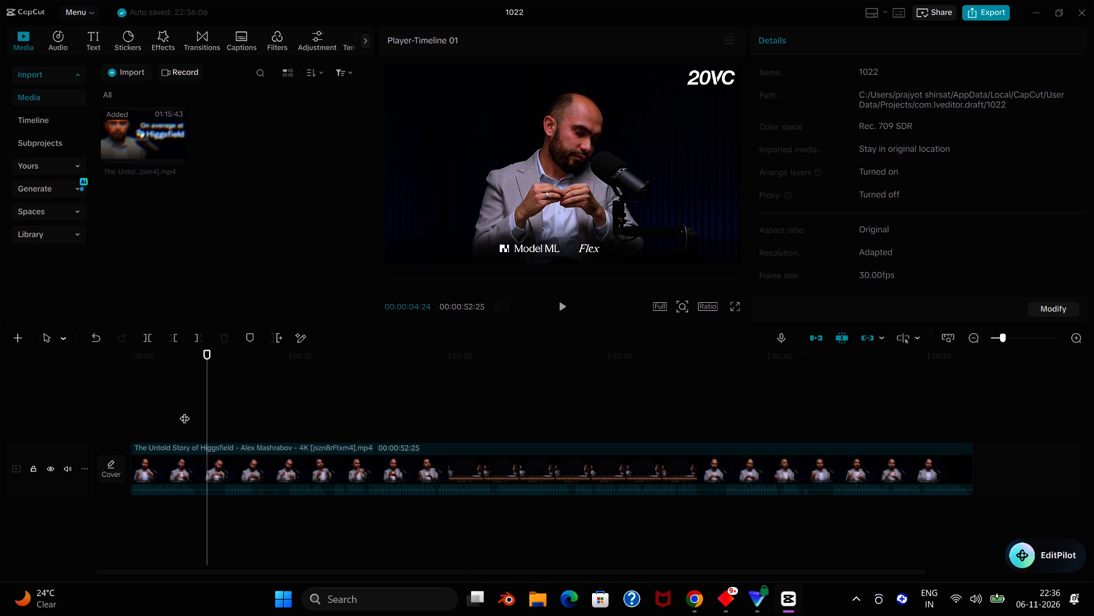
pyautogui.hotkey('ctrl', 'b')
# Split the clip again at 00:00:05:25 and delete the roughly one-second piece between the two cuts.
pyautogui.press('space')
pyautogui.press('space')
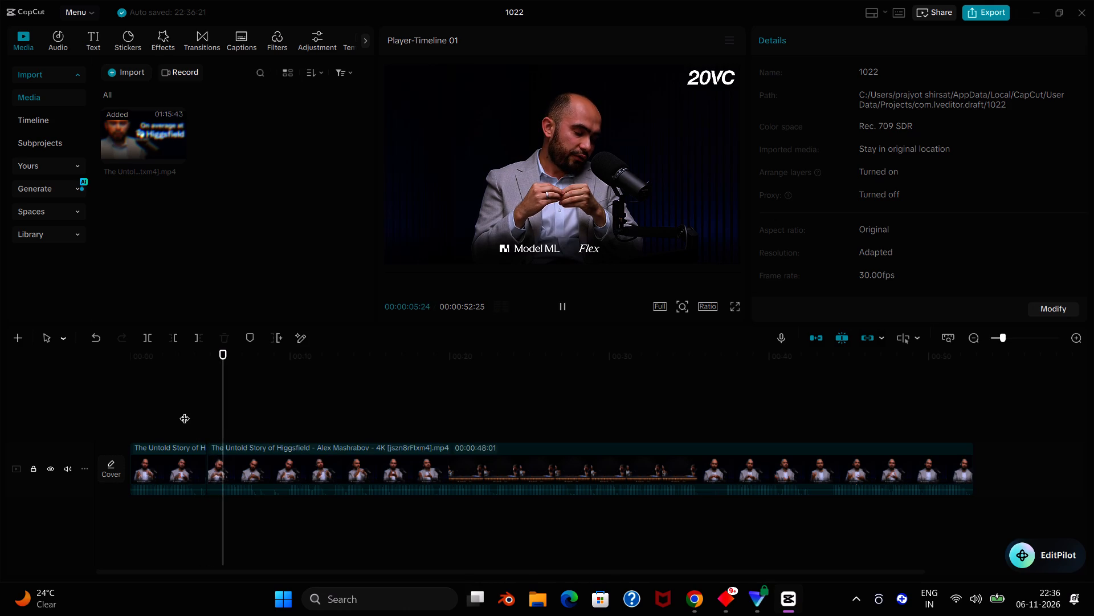
pyautogui.hotkey('ctrl', 'b')
pyautogui.click(214, 452)
pyautogui.press('BackSpace')
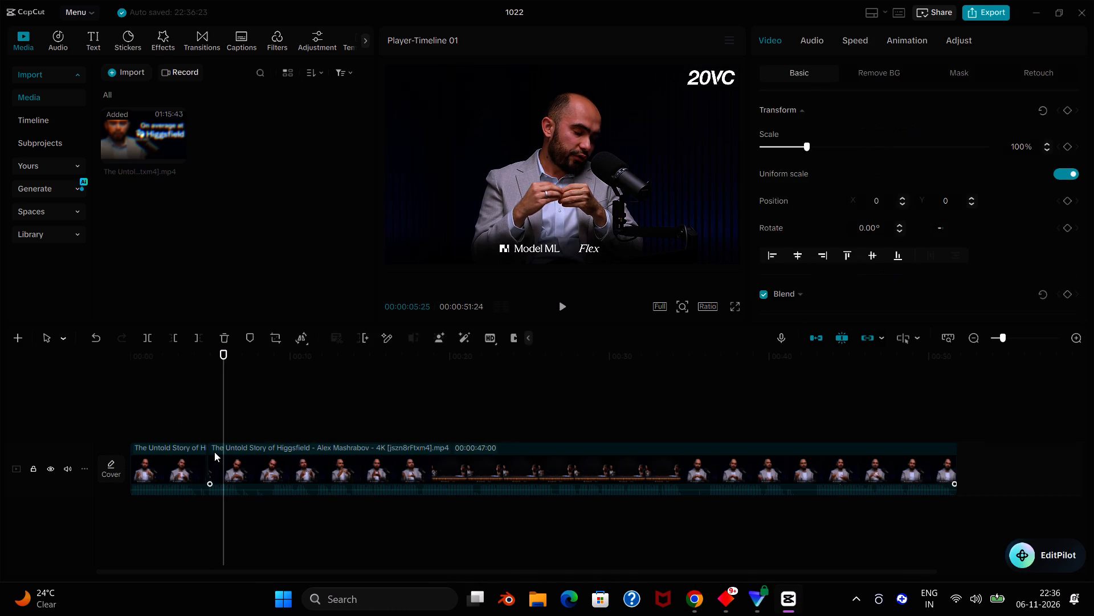
# Play on, split the clip at about 7 seconds and at 00:00:08:22, and delete the piece between these cuts.
pyautogui.click(149, 404)
pyautogui.press('space')
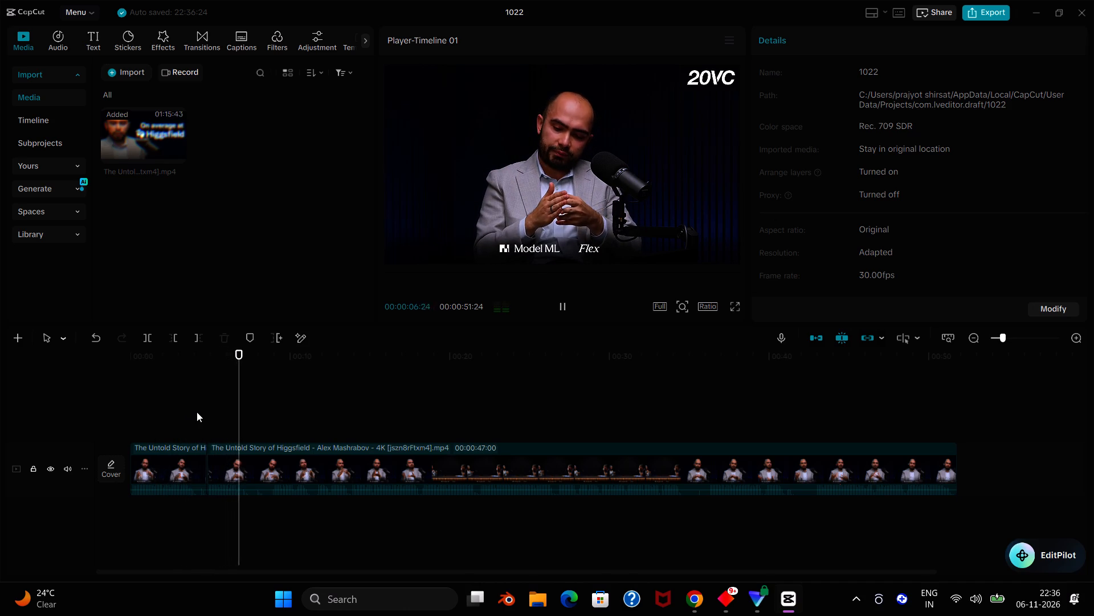
pyautogui.press('space')
pyautogui.hotkey('ctrl', 'b')
pyautogui.press('space')
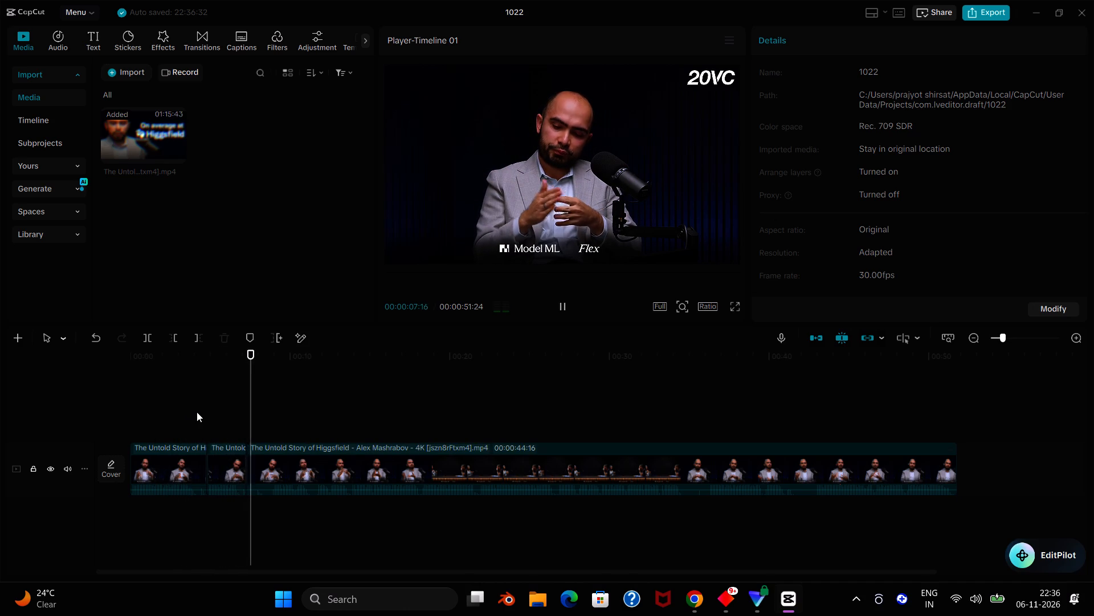
pyautogui.press('space')
pyautogui.hotkey('ctrl', 'b')
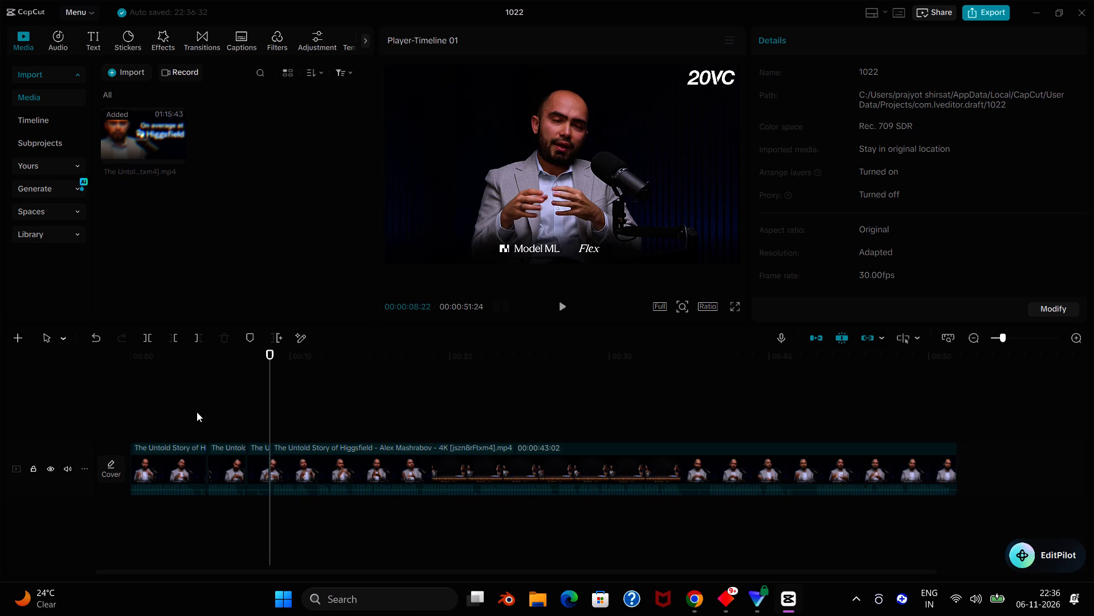
pyautogui.click(261, 461)
pyautogui.press('BackSpace')
# Replay around the second removed piece, split at 00:00:06:26 and delete the short remainder before the following segment.
pyautogui.click(223, 410)
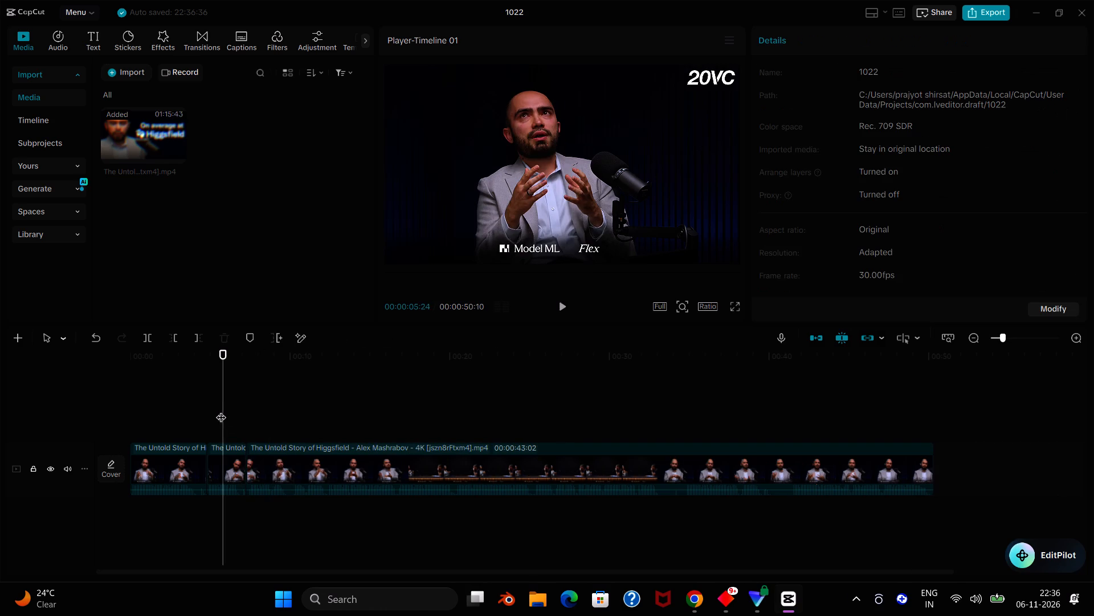
pyautogui.press('space')
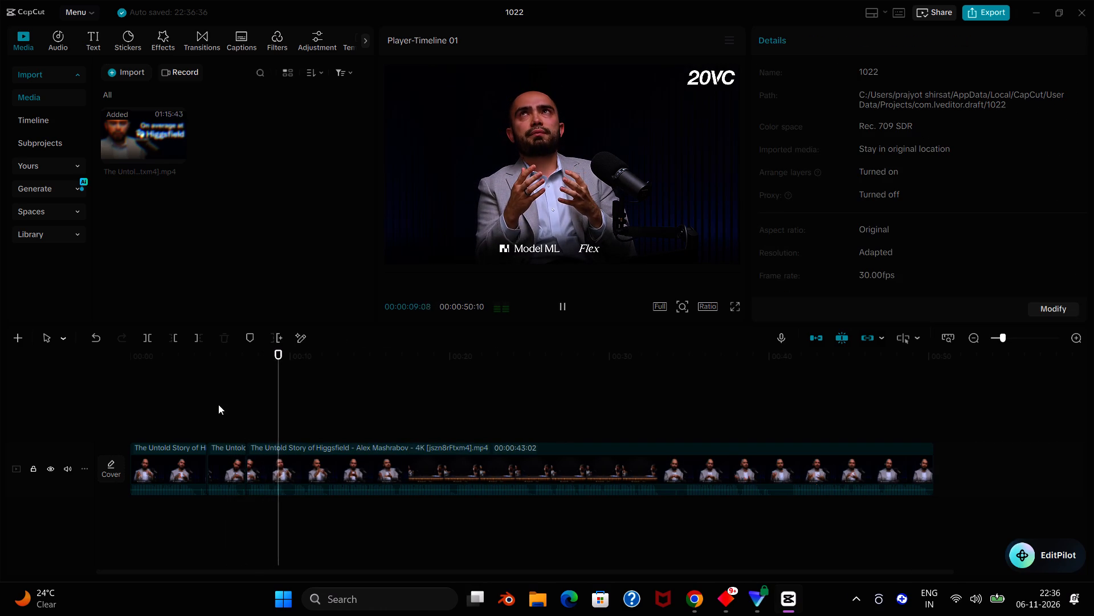
pyautogui.press('space')
pyautogui.press('space')
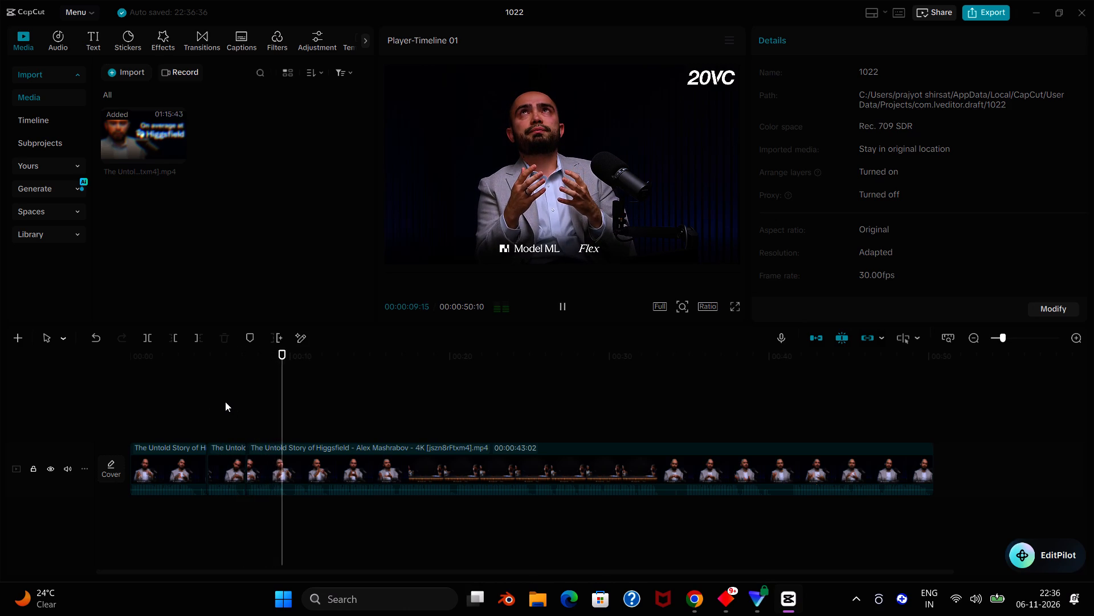
pyautogui.click(225, 402)
pyautogui.press('space')
pyautogui.press('space')
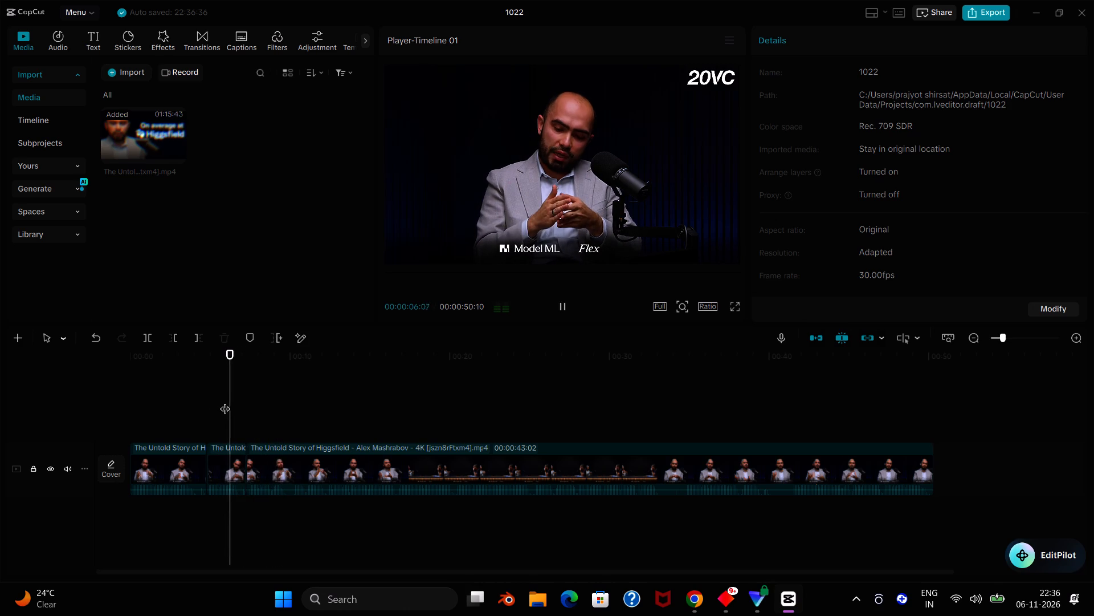
pyautogui.press('space')
pyautogui.hotkey('ctrl', 'b')
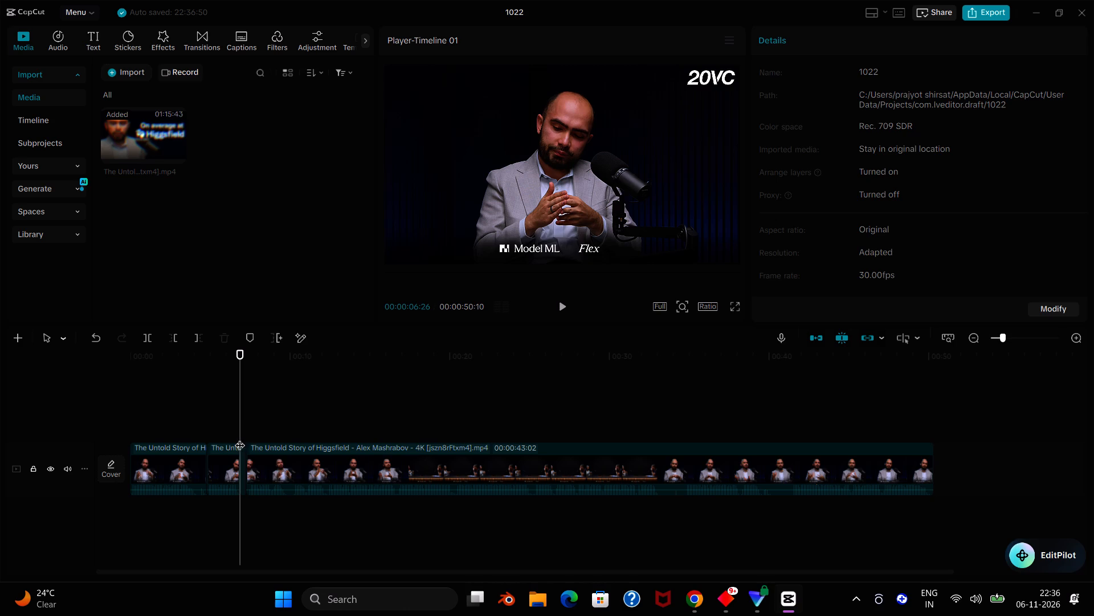
pyautogui.click(244, 444)
pyautogui.press('BackSpace')
# Play on through the clip, split it at 00:00:32:26 and 00:00:34:09, and delete the piece between.
pyautogui.click(215, 397)
pyautogui.press('space')
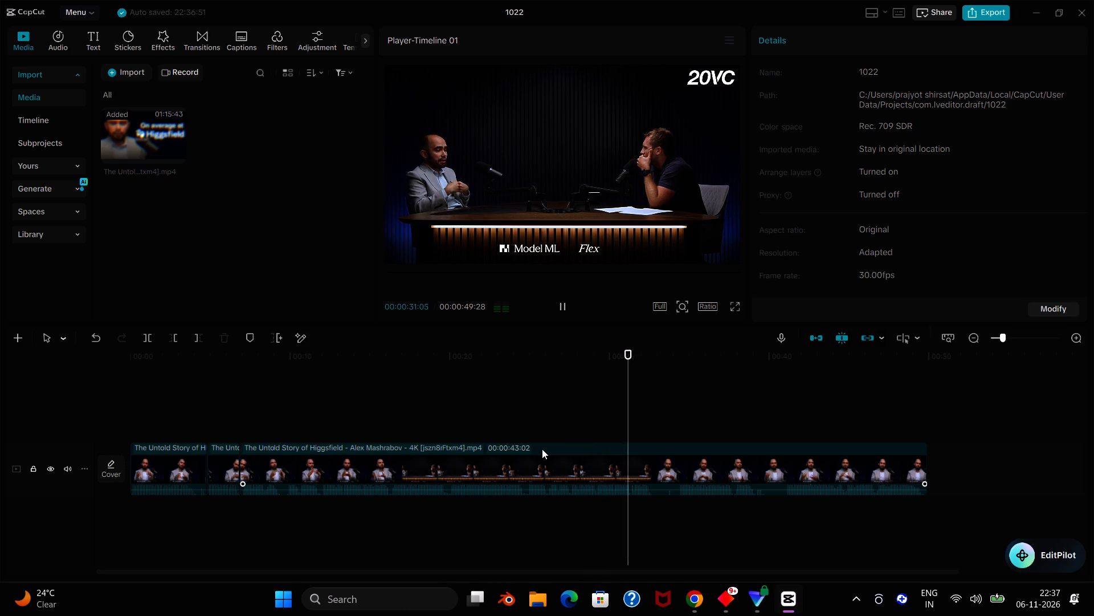
pyautogui.press('space')
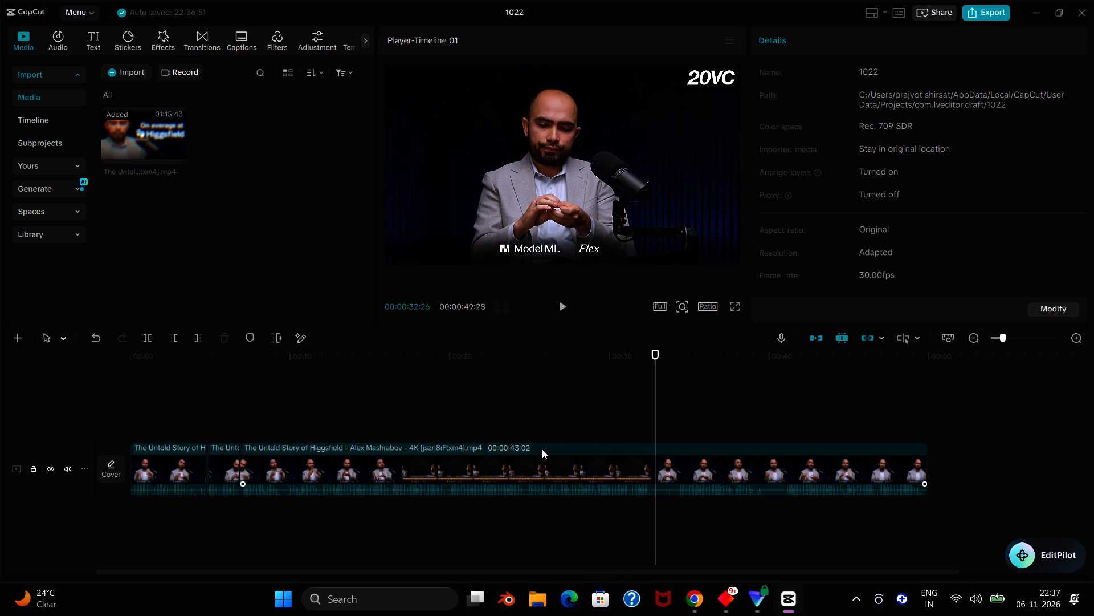
pyautogui.hotkey('ctrl', 'b')
pyautogui.press('space')
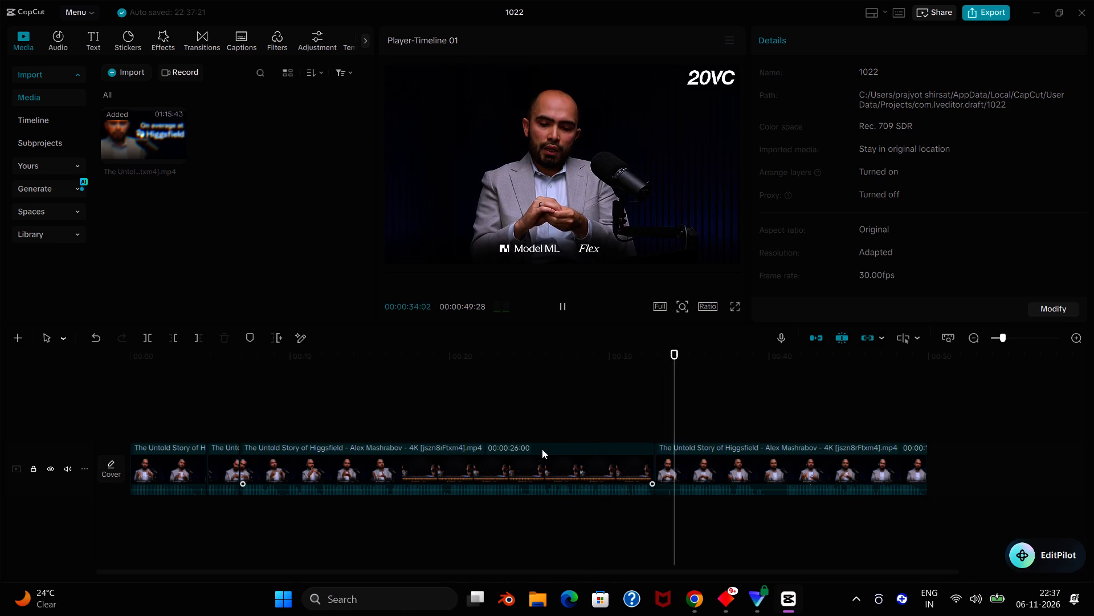
pyautogui.press('space')
pyautogui.hotkey('ctrl', 'b')
pyautogui.click(667, 473)
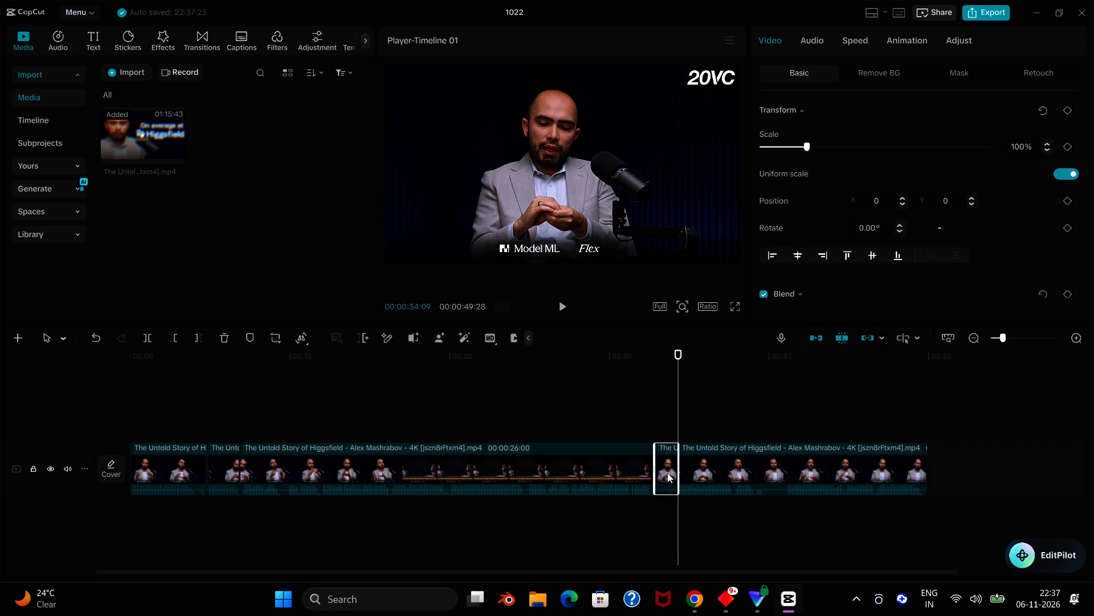
pyautogui.press('BackSpace')
# Play on from the latest cut, split at 00:00:38:04 and 00:00:39:18, and delete the piece between.
pyautogui.click(621, 396)
pyautogui.press('space')
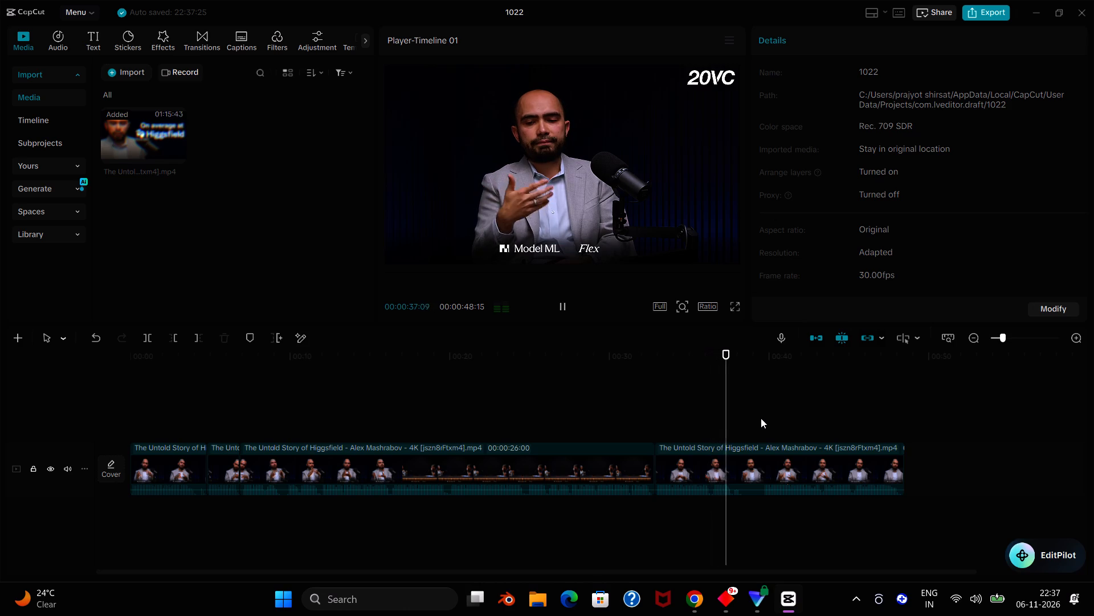
pyautogui.press('space')
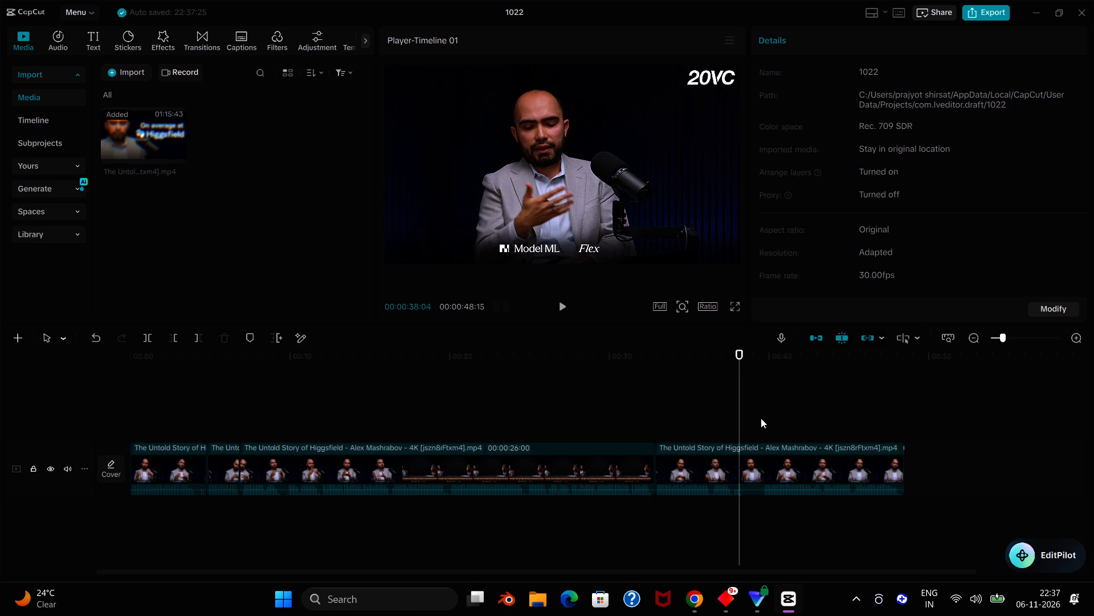
pyautogui.hotkey('ctrl', 'b')
pyautogui.press('space')
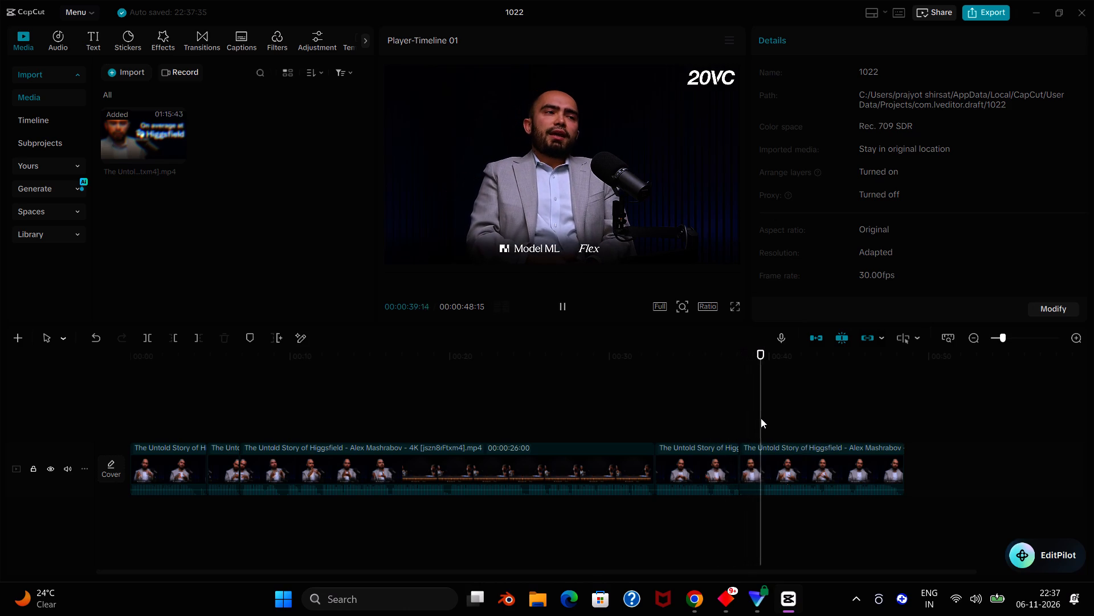
pyautogui.press('space')
pyautogui.hotkey('ctrl', 'b')
pyautogui.click(749, 469)
pyautogui.press('BackSpace')
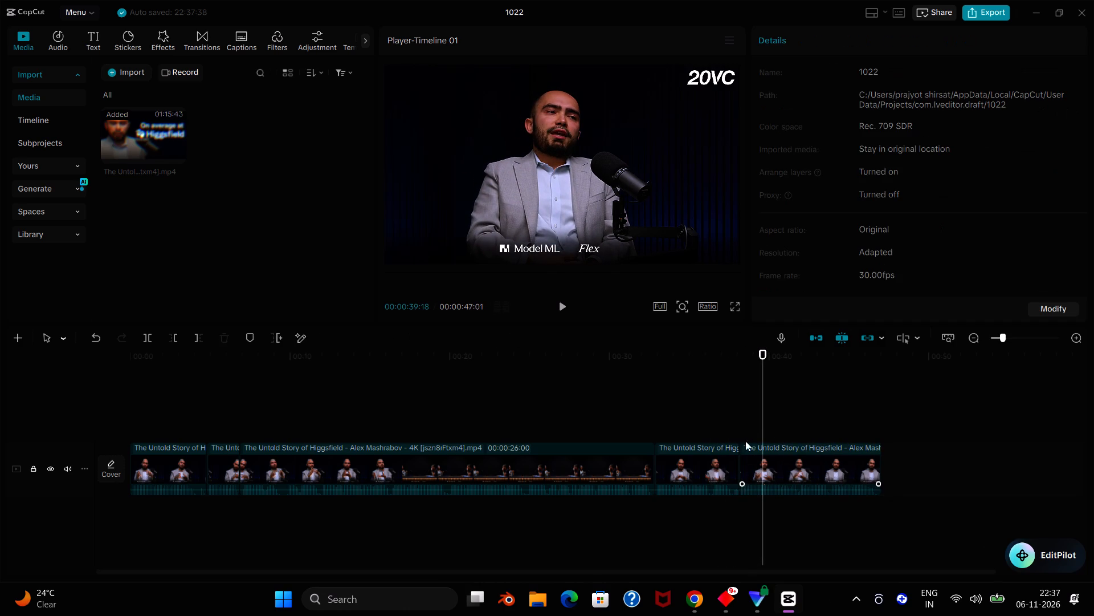
# Play the last segment to the end, and replay the opening from the start to check the first cuts.
pyautogui.click(730, 419)
pyautogui.press('space')
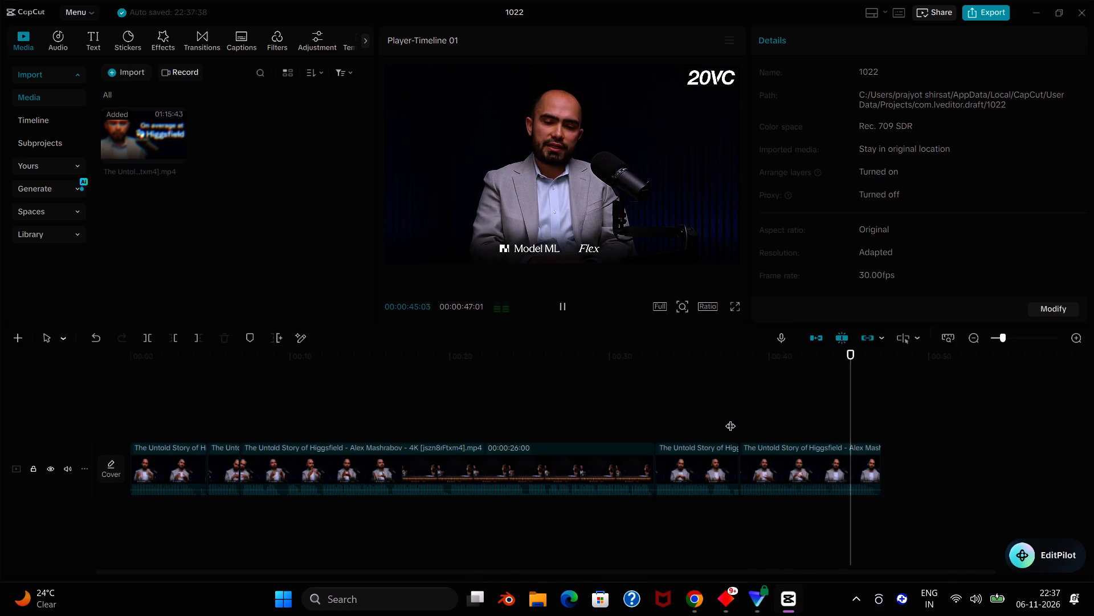
pyautogui.doubleClick(120, 418)
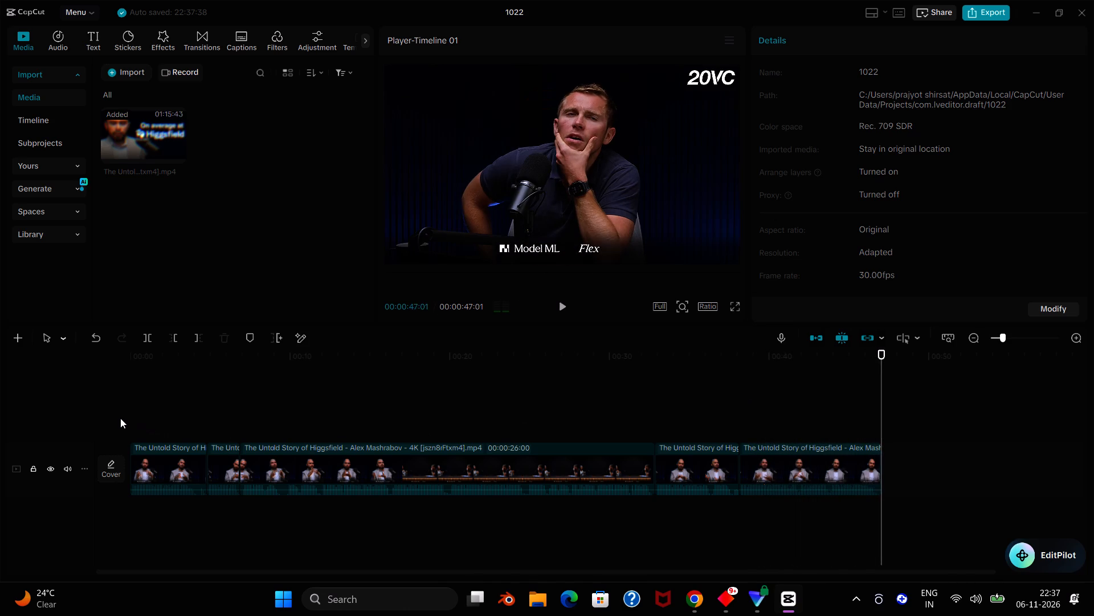
pyautogui.press('space')
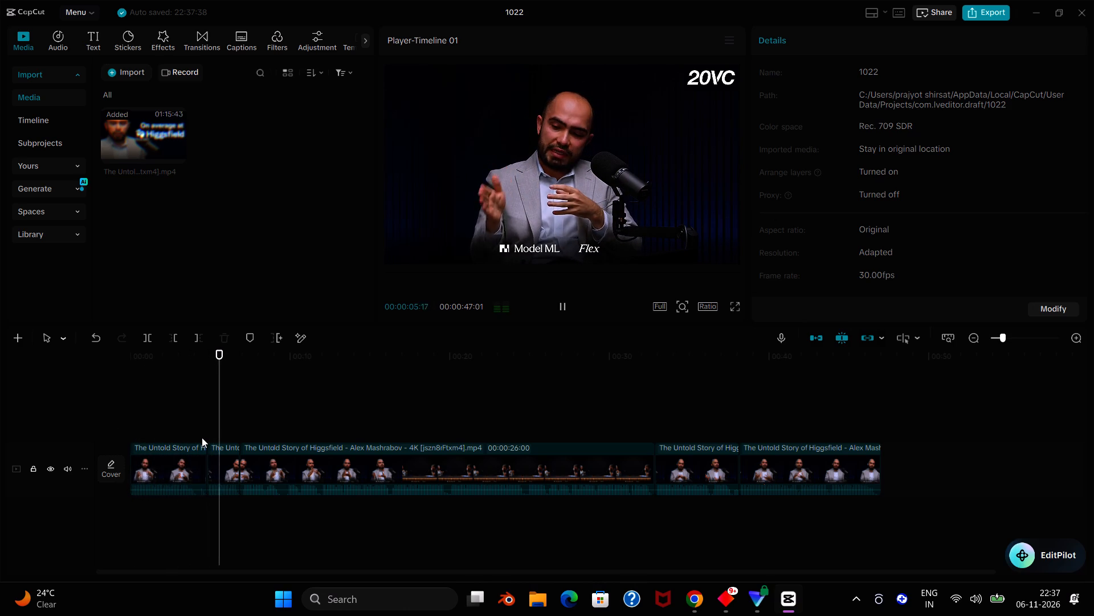
pyautogui.click(127, 429)
pyautogui.press('space')
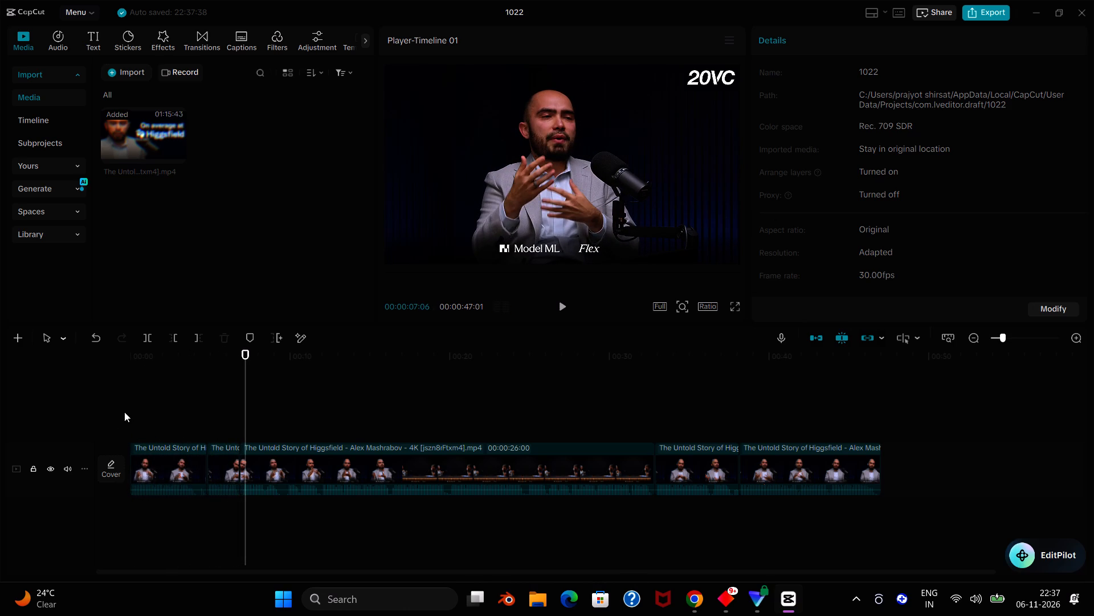
pyautogui.click(124, 412)
pyautogui.click(120, 419)
pyautogui.press('space')
pyautogui.press('space')
pyautogui.press('space')
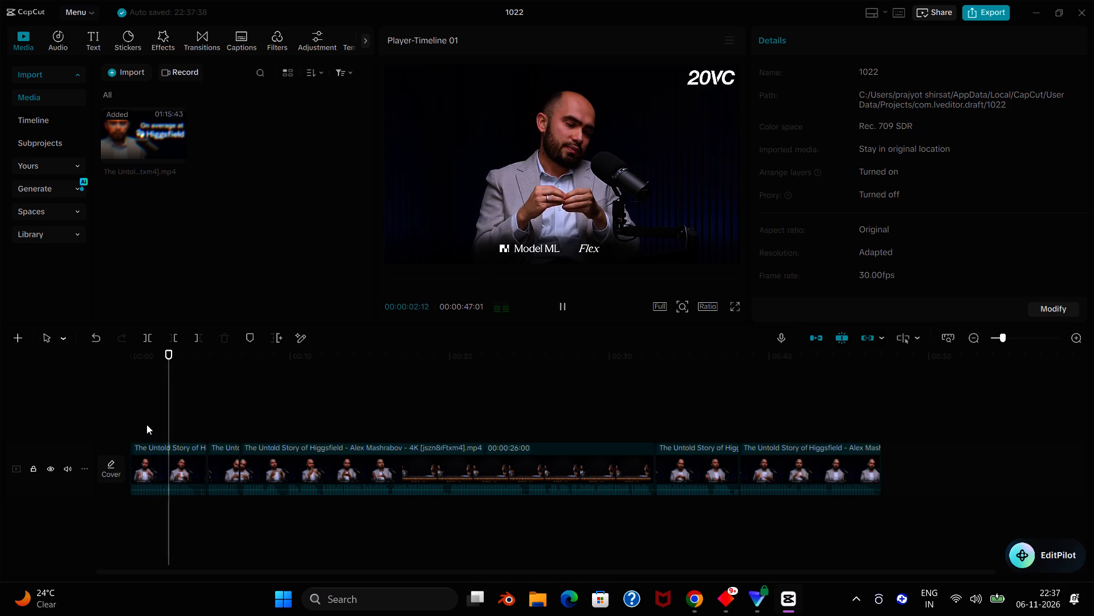
pyautogui.press('space')
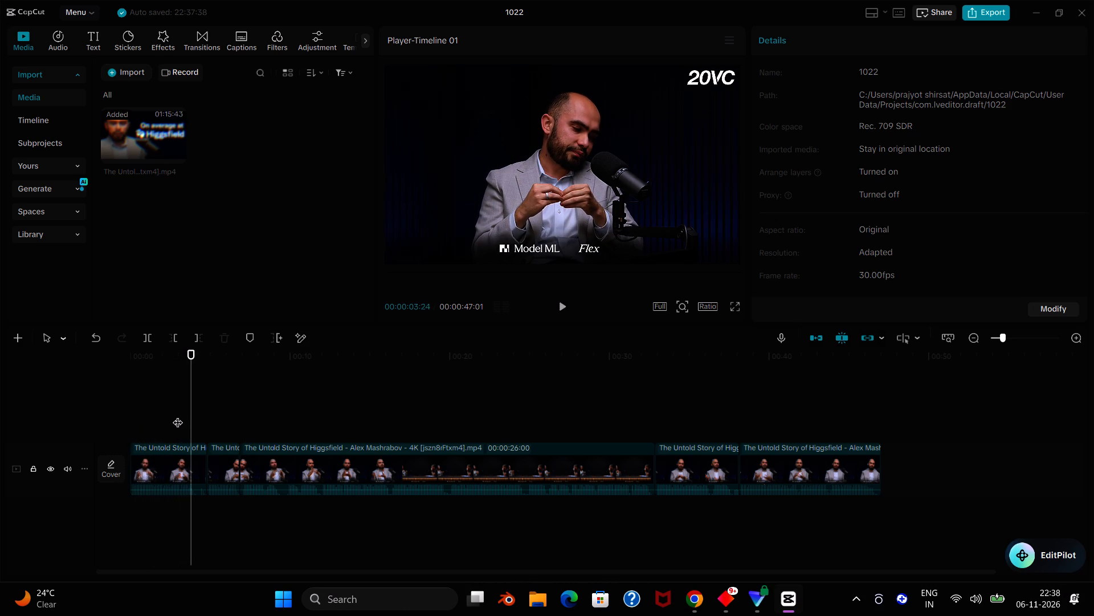
pyautogui.press('space')
pyautogui.press('space')
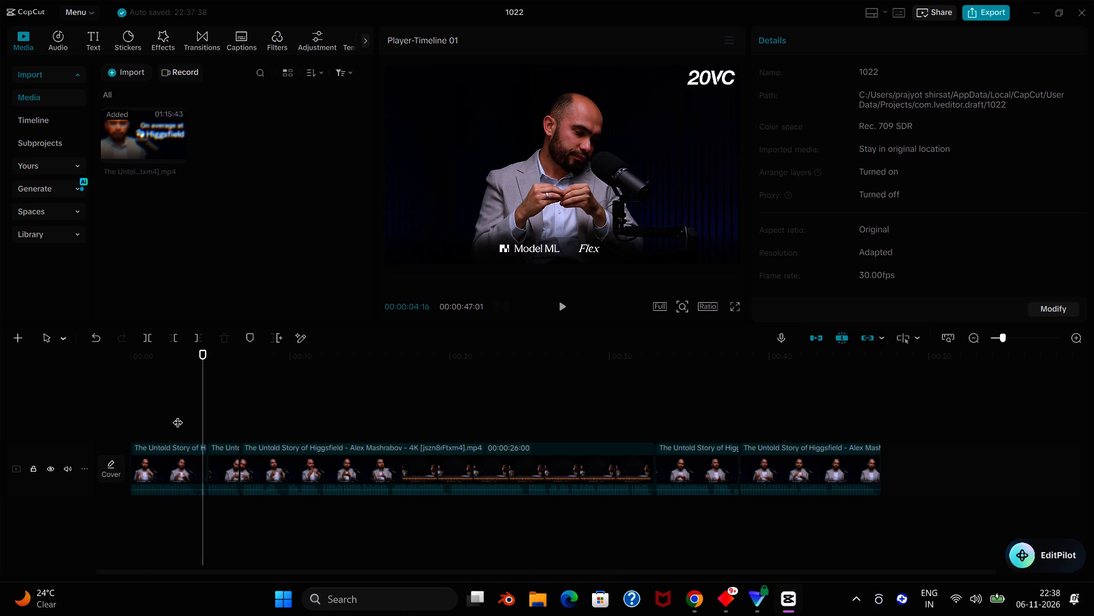
pyautogui.press('space')
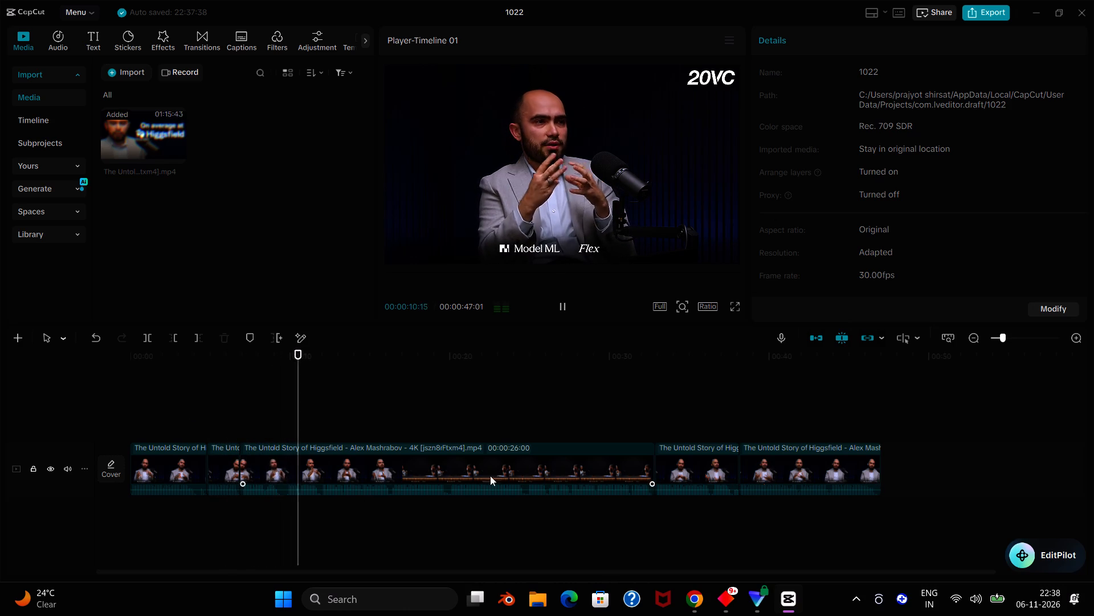
# Replay around 8 seconds, split the clip at about 8.5 seconds and at 00:00:09:23, and delete the piece between.
pyautogui.click(267, 414)
pyautogui.press('space')
pyautogui.press('space')
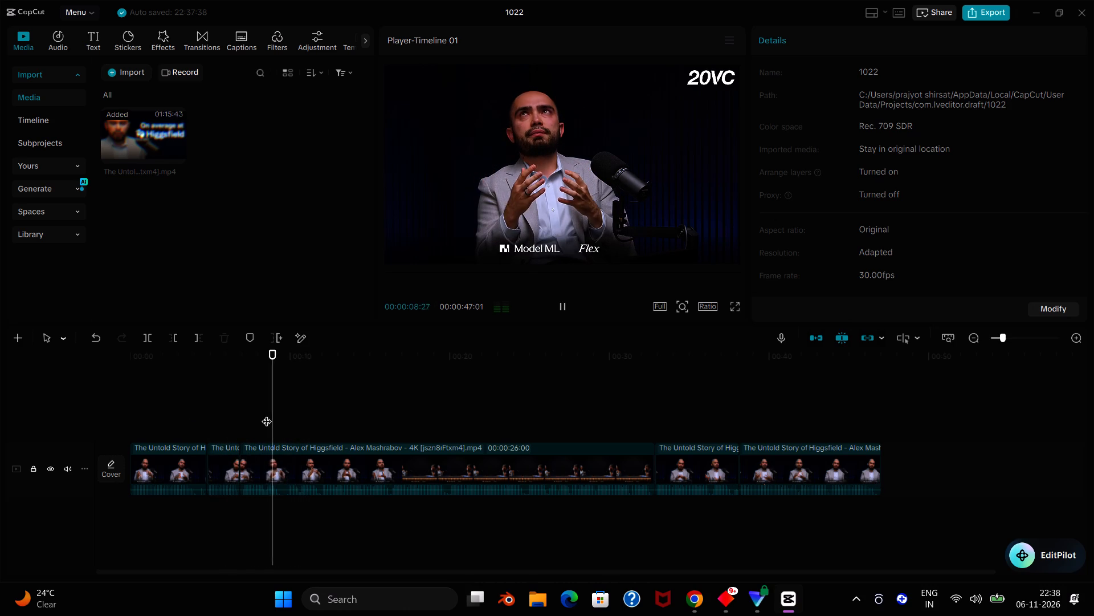
pyautogui.click(250, 404)
pyautogui.press('space')
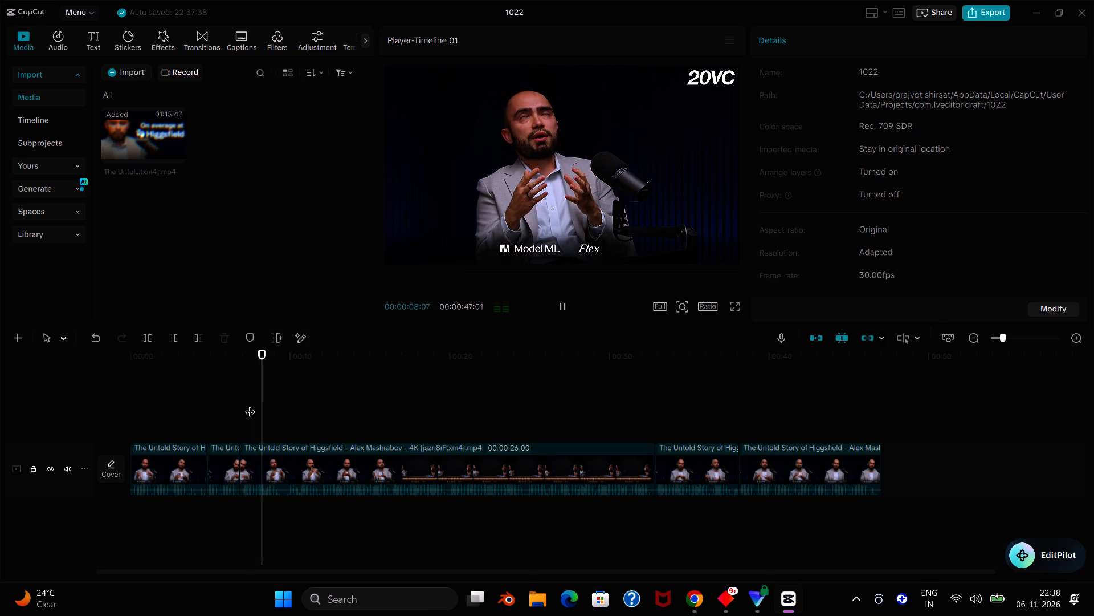
pyautogui.press('space')
pyautogui.hotkey('ctrl', 'b')
pyautogui.press('space')
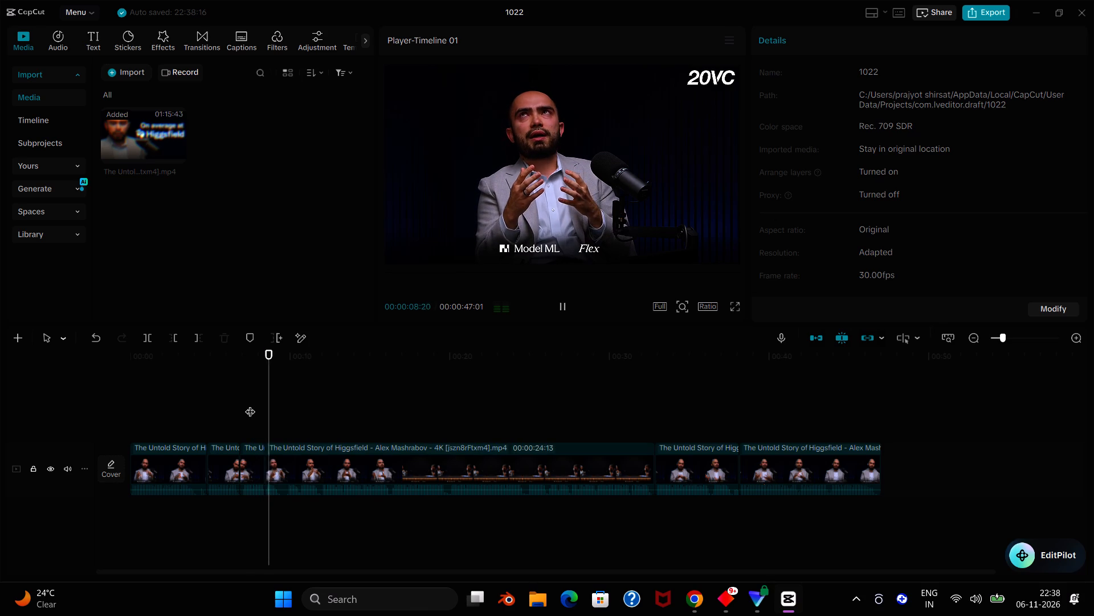
pyautogui.press('space')
pyautogui.hotkey('ctrl', 'b')
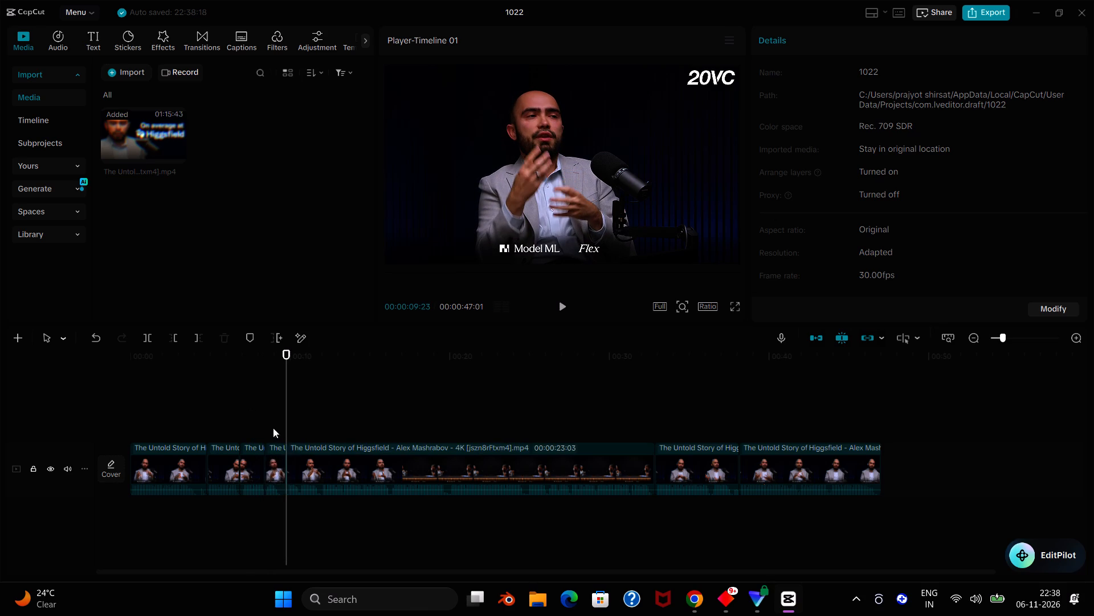
pyautogui.click(275, 456)
pyautogui.press('BackSpace')
# Play on from the latest cut, split at 00:00:35:02, delete the remainder before the last segment, and play to the end.
pyautogui.click(251, 426)
pyautogui.press('space')
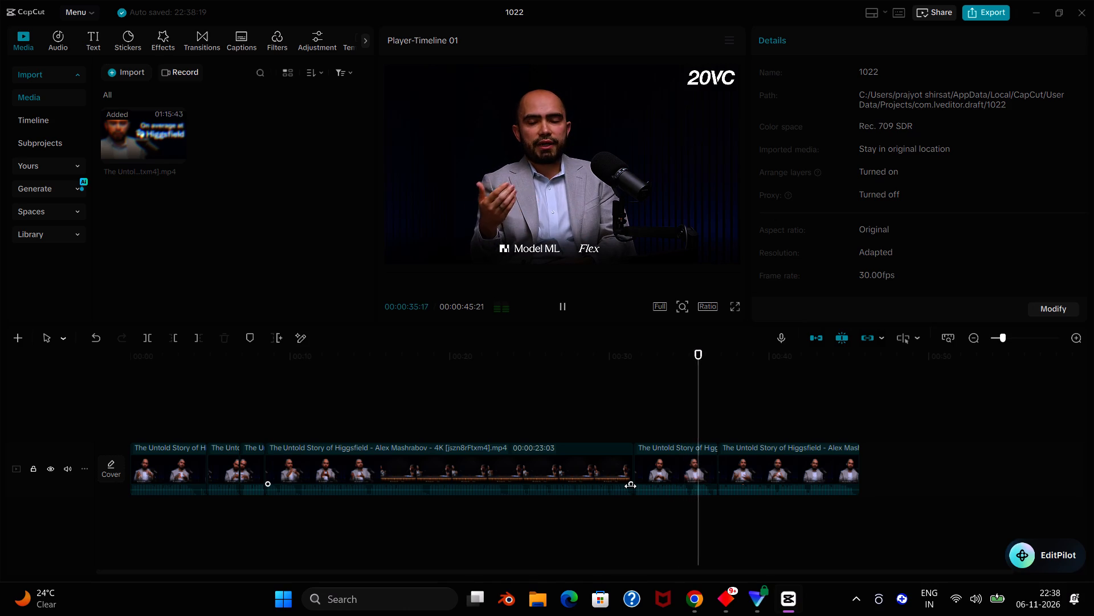
pyautogui.click(661, 398)
pyautogui.press('space')
pyautogui.press('space')
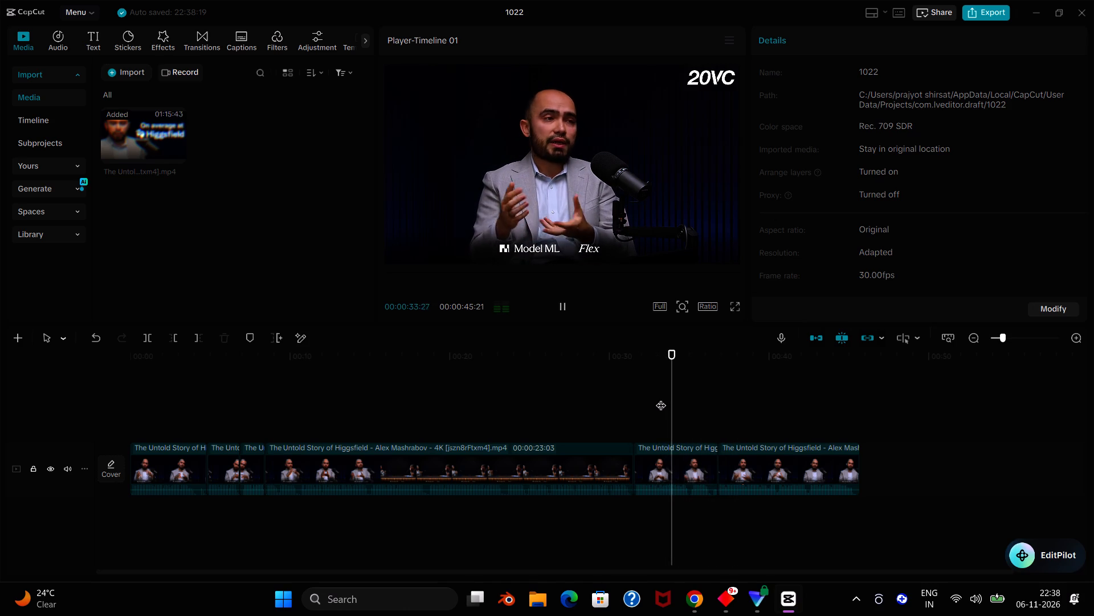
pyautogui.press('space')
pyautogui.hotkey('ctrl', 'b')
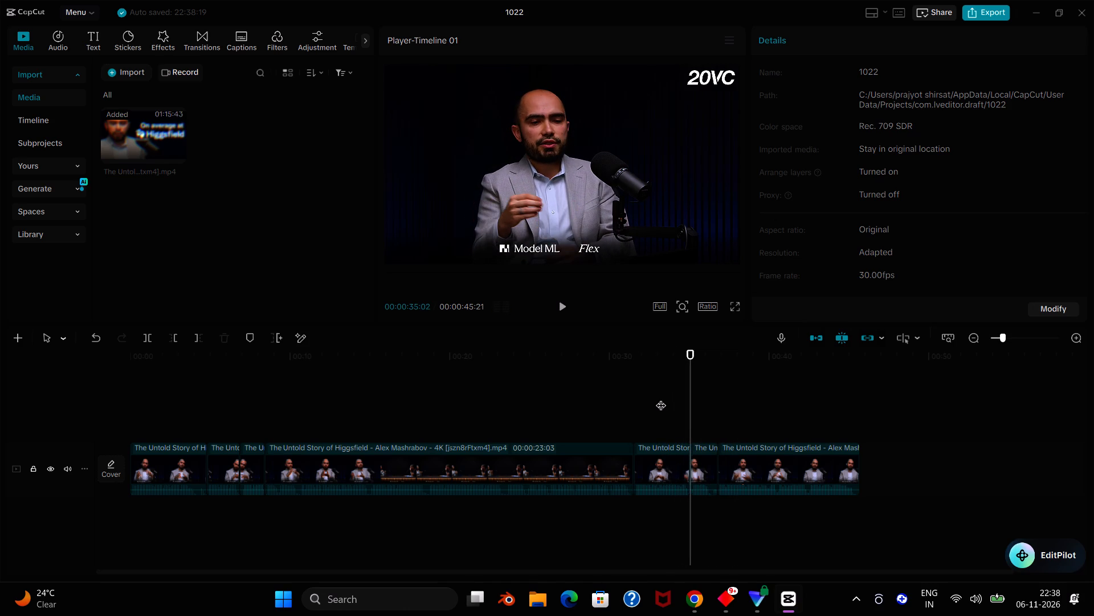
pyautogui.click(709, 467)
pyautogui.press('BackSpace')
pyautogui.click(683, 396)
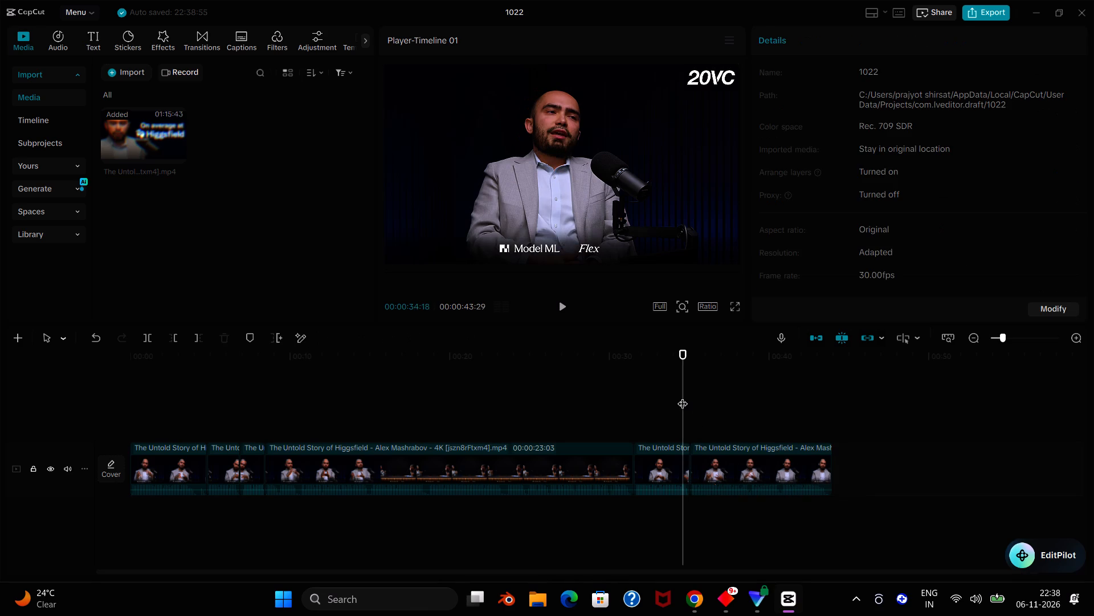
pyautogui.press('space')
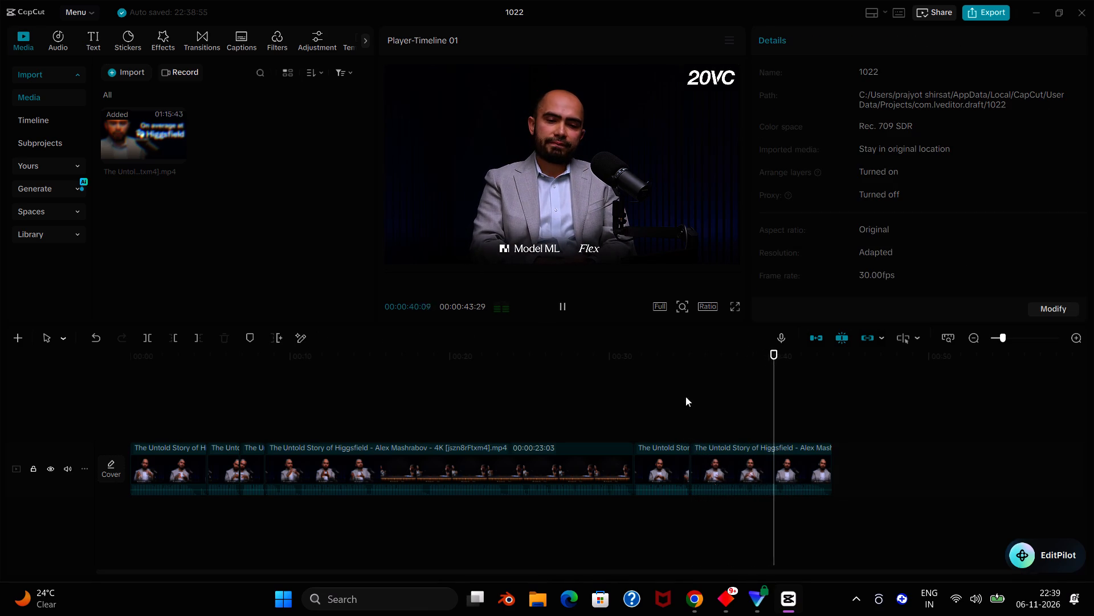
# Switch to Chrome, open YouTube in the new tab and search for "the struggle was real bg song".
pyautogui.click(693, 606)
pyautogui.click(379, 0)
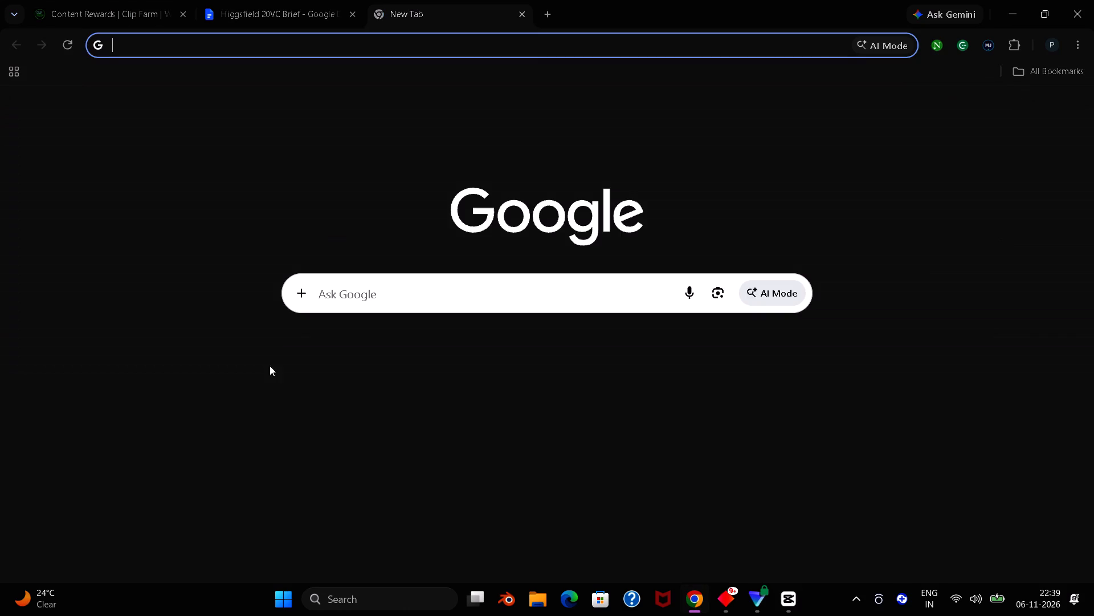
pyautogui.click(181, 428)
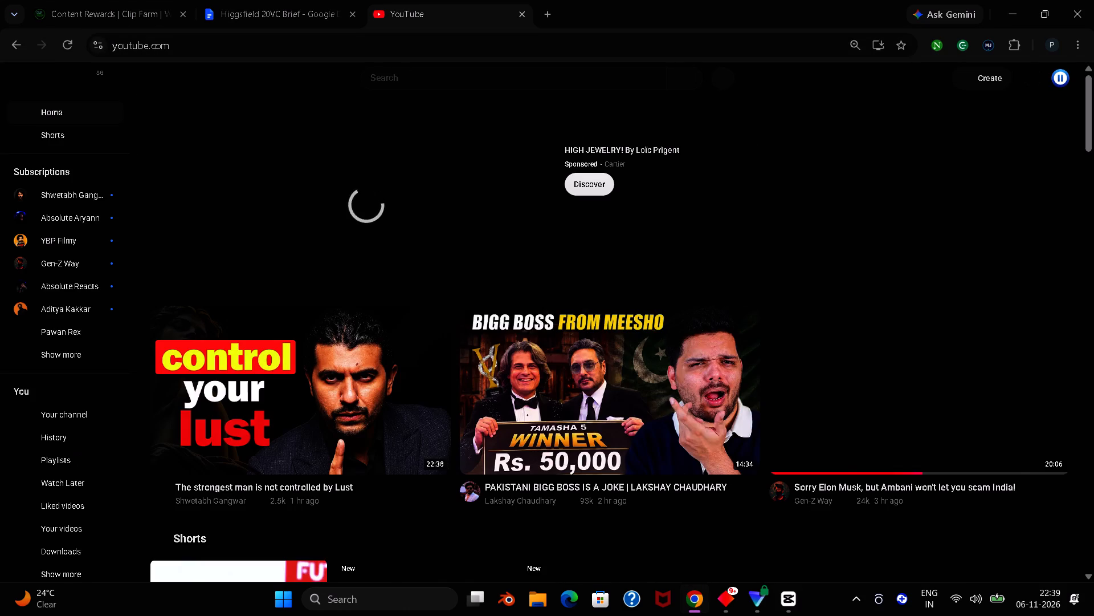
pyautogui.click(410, 76)
pyautogui.write('the stug')
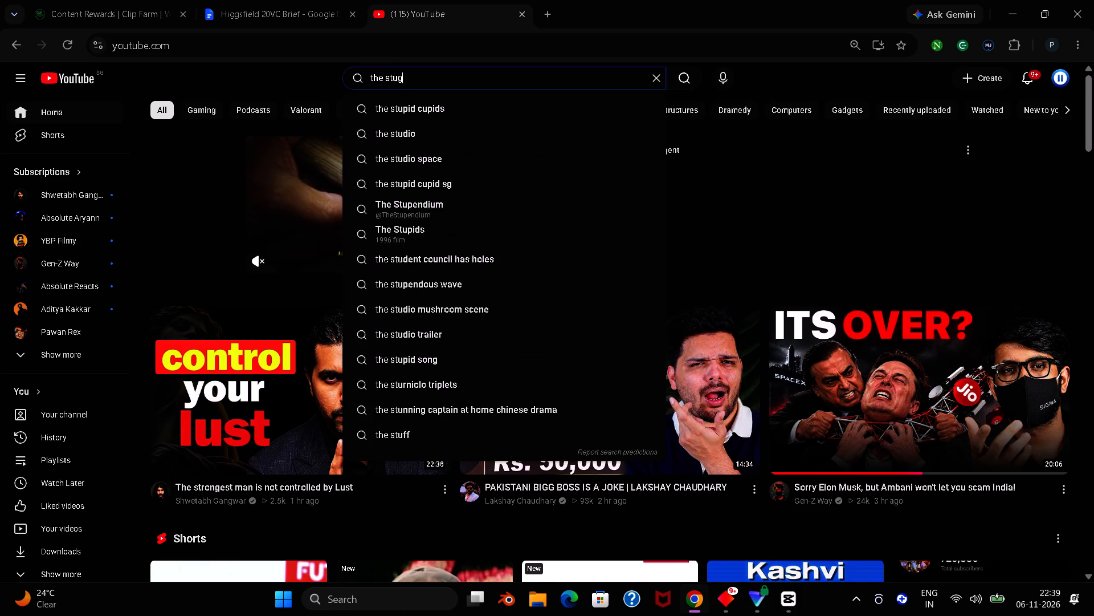
pyautogui.press('g')
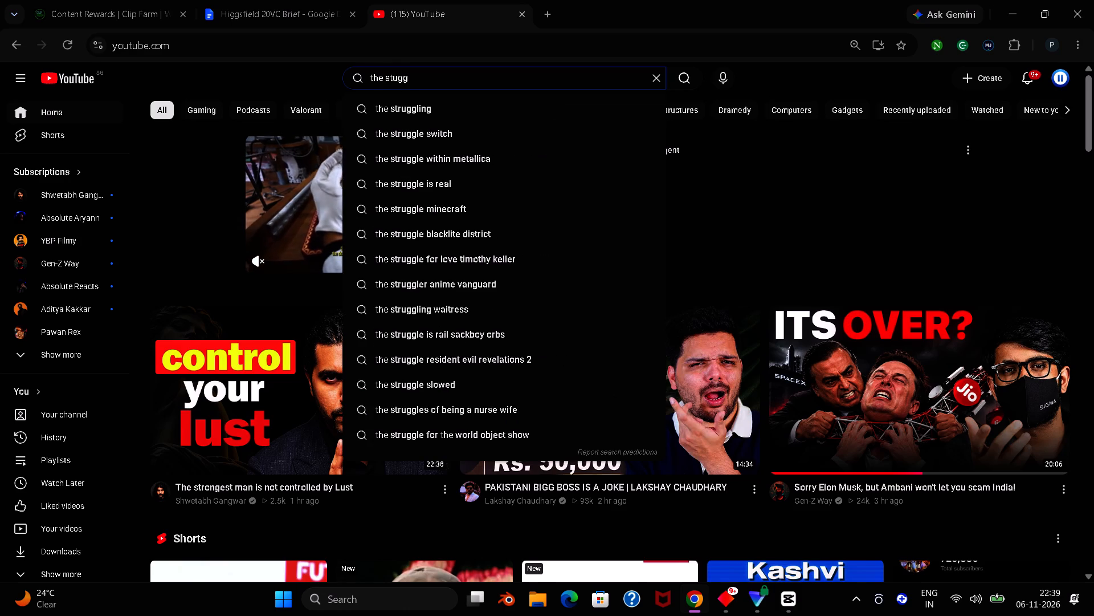
pyautogui.press('BackSpace')
pyautogui.press('BackSpace')
pyautogui.press('BackSpace')
pyautogui.write('ruggle wa')
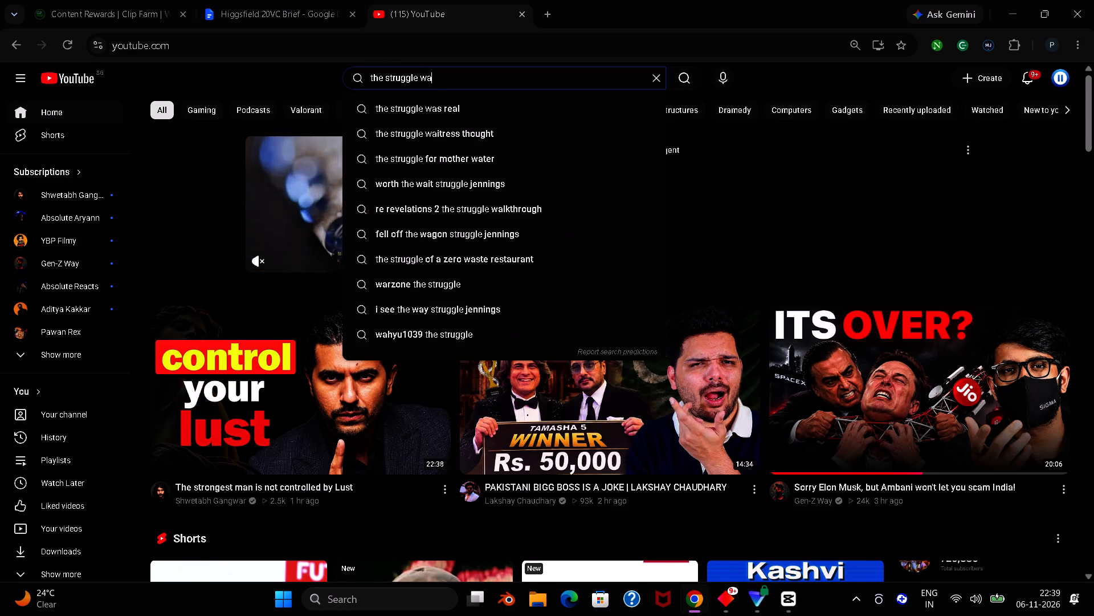
pyautogui.write('s')
pyautogui.press('space')
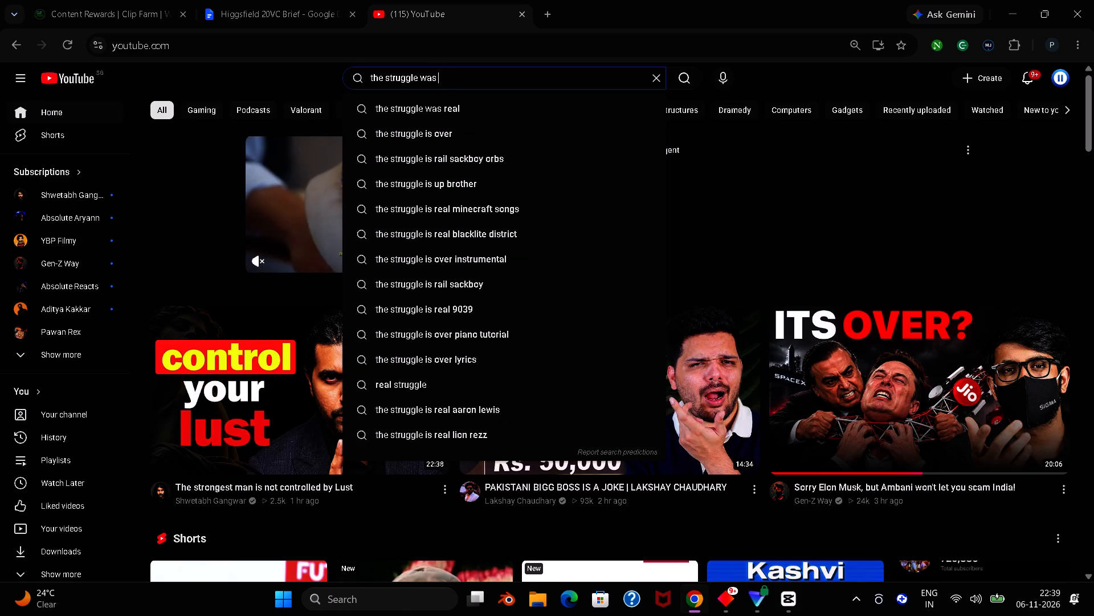
pyautogui.write('real bg sond')
pyautogui.press('BackSpace')
pyautogui.press('BackSpace')
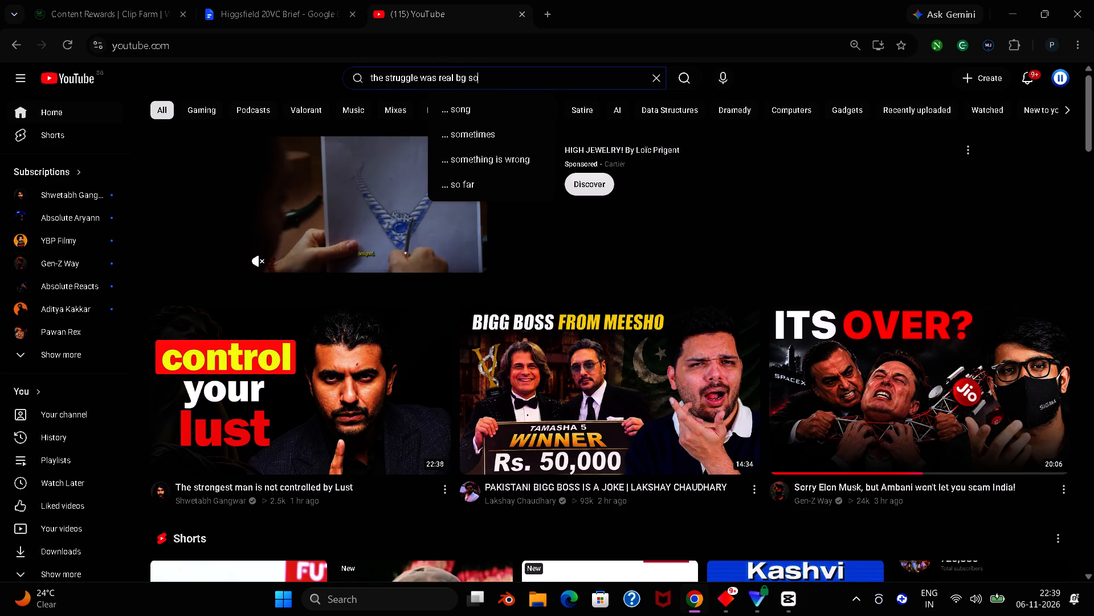
pyautogui.write('ng')
pyautogui.press('Return')
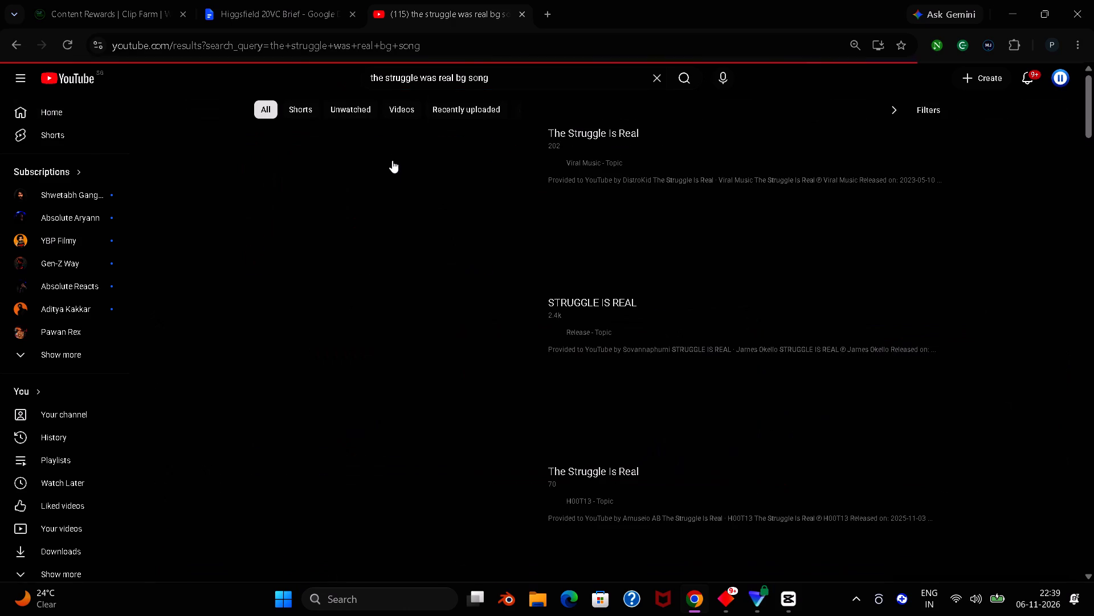
# Open the "STRUGGLE IS REAL" track from Release - Topic, skip the ad, listen from about half a minute in, and read its full description.
pyautogui.click(382, 374)
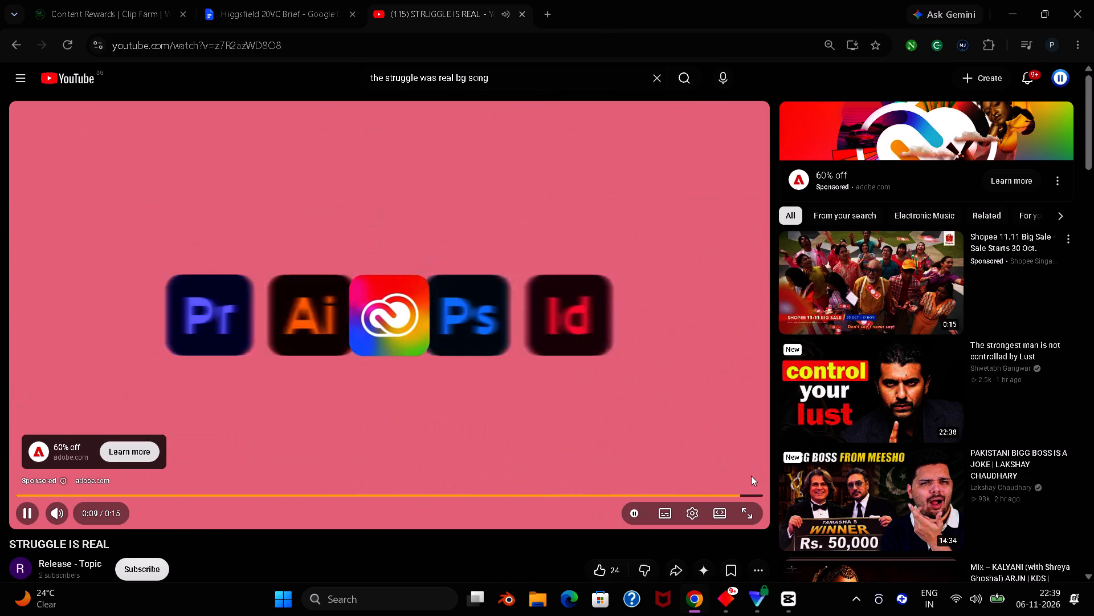
pyautogui.click(747, 476)
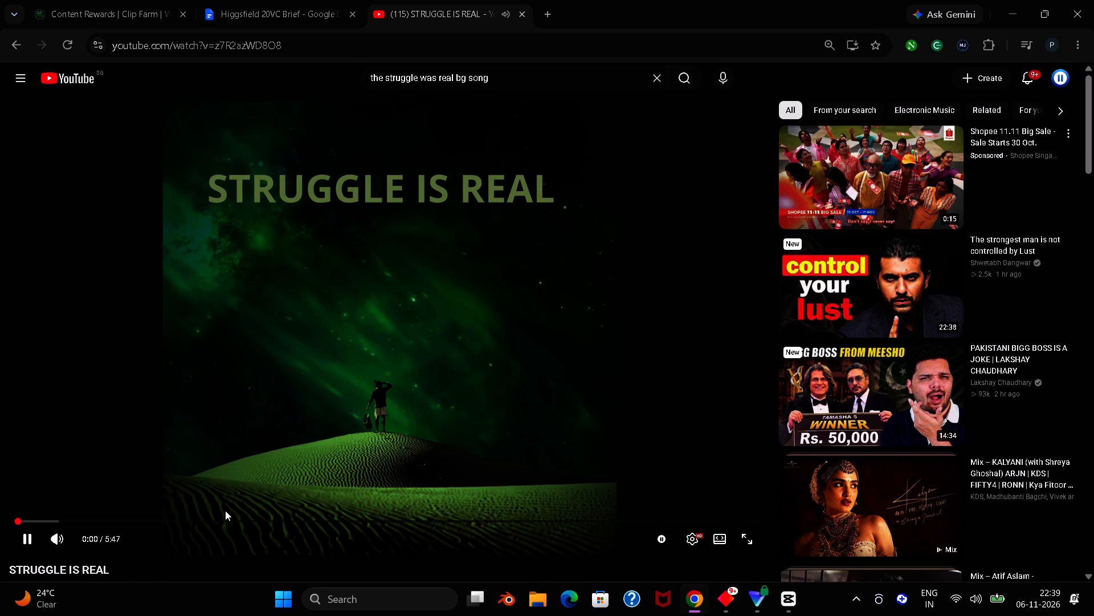
pyautogui.click(79, 520)
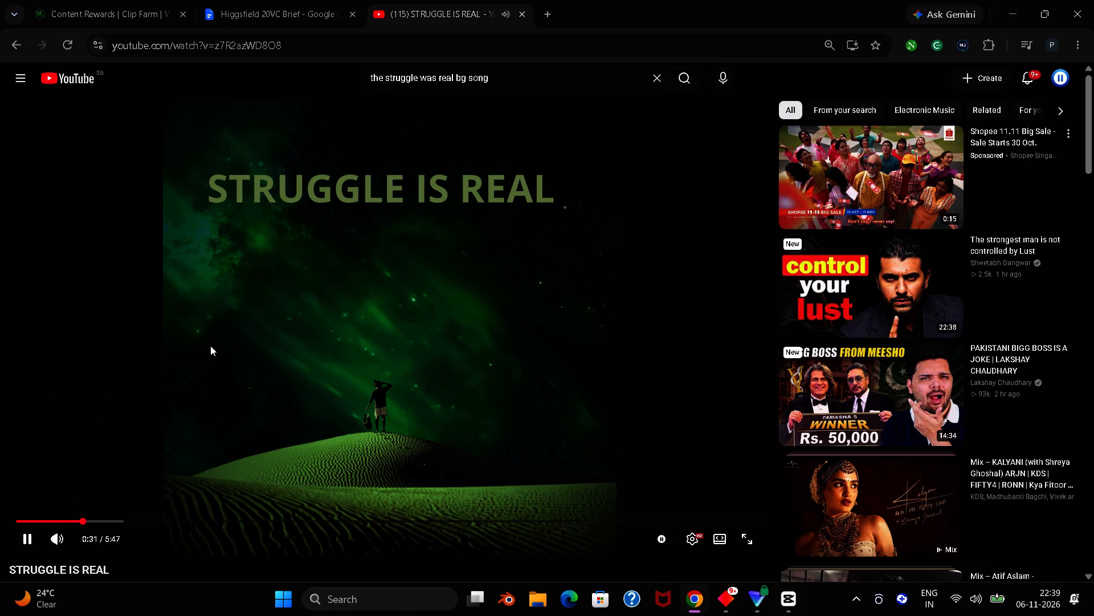
pyautogui.scroll(-1, 210, 346)
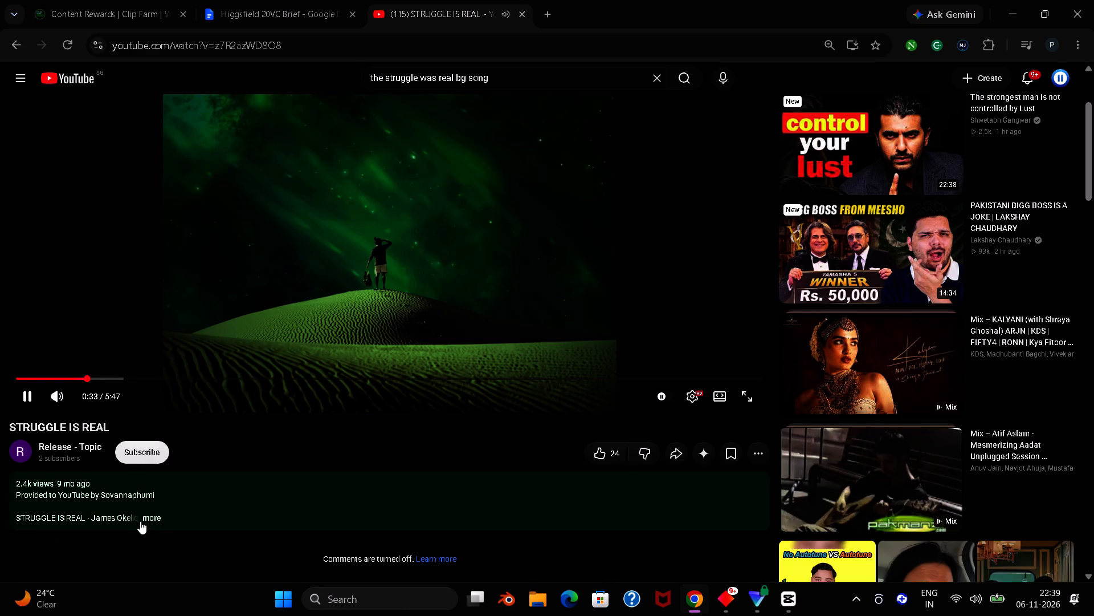
pyautogui.click(145, 517)
pyautogui.scroll(-1, 209, 491)
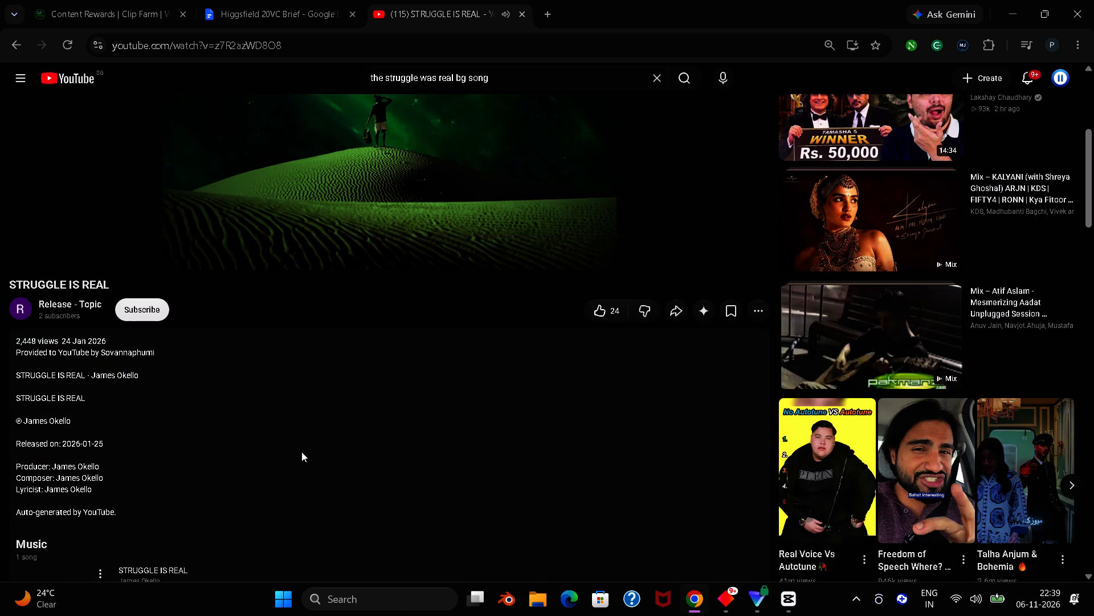
pyautogui.scroll(2, 346, 437)
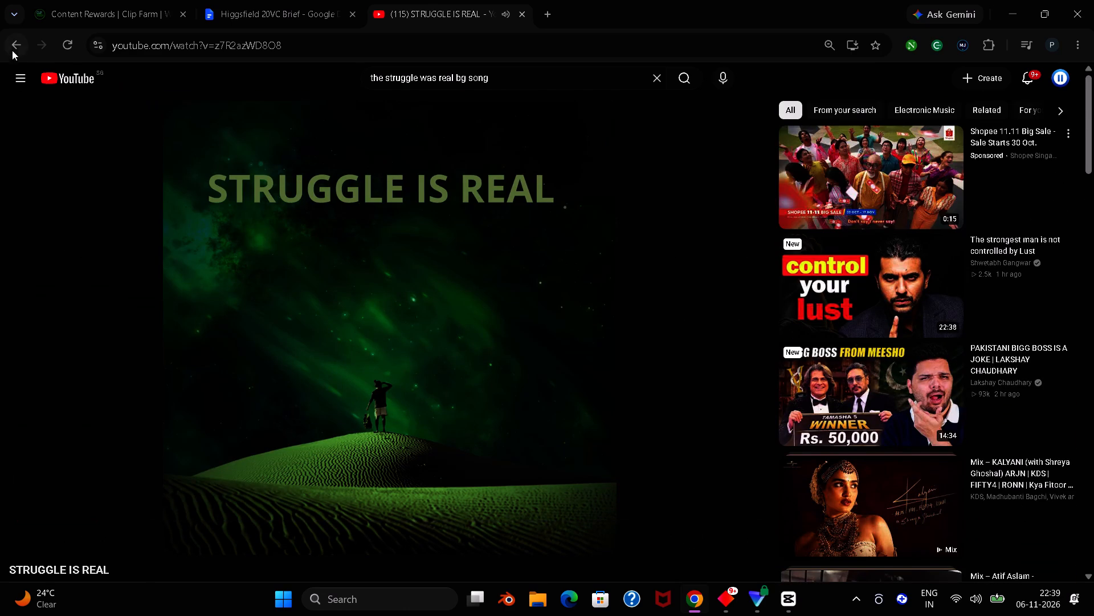
# Return to the results and sample a later part of the Viral Music track "The Struggle Is Real".
pyautogui.click(13, 47)
pyautogui.click(443, 228)
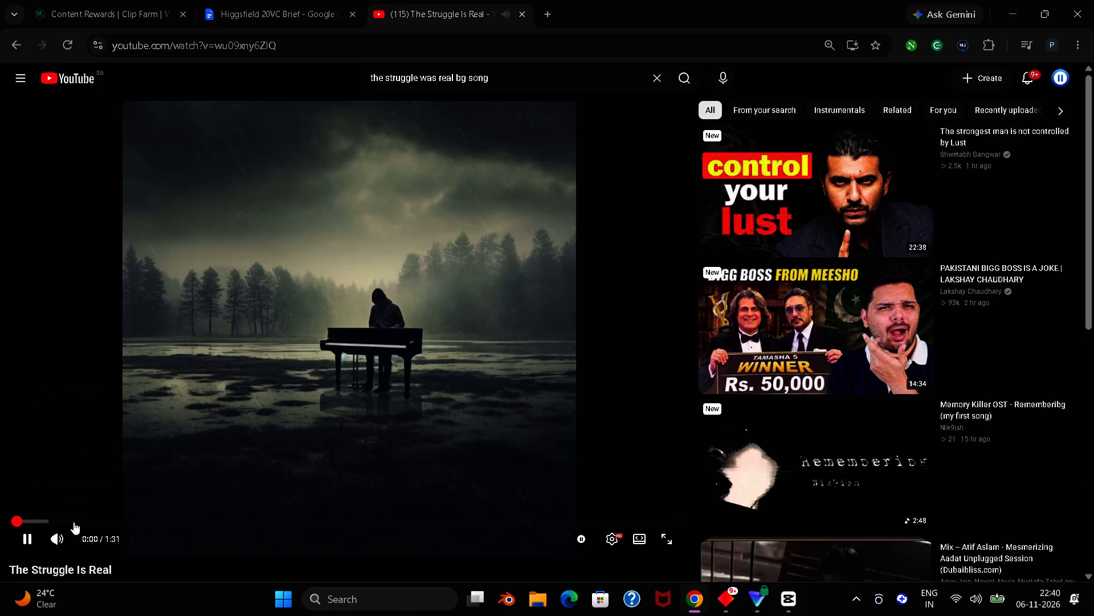
pyautogui.click(74, 522)
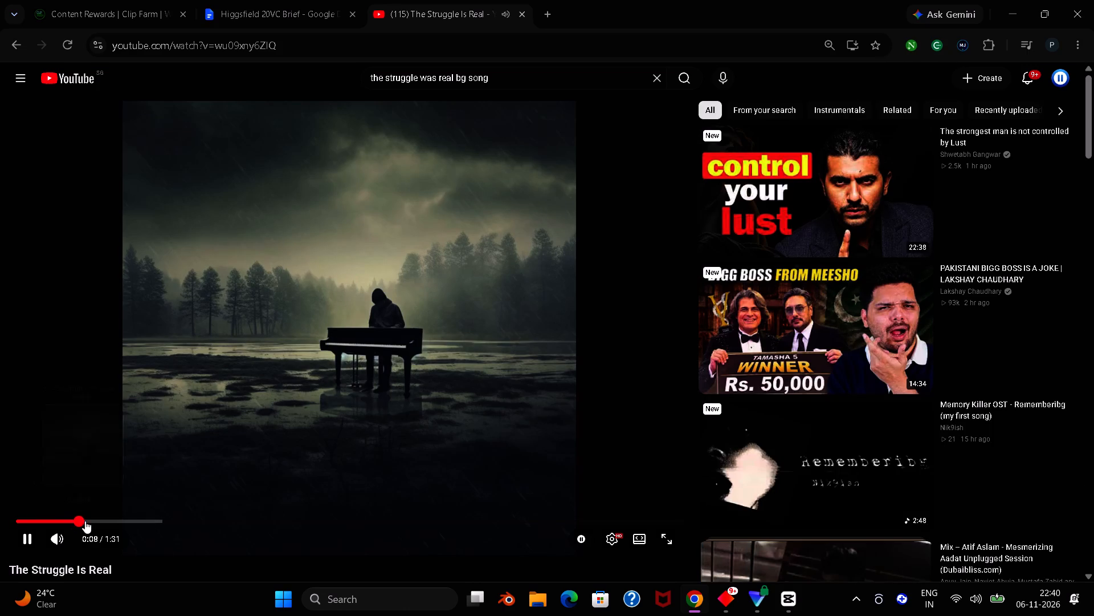
# Return to the results, open the AZ Worship Songs track "The Struggle Is Real", and listen from about half a minute in.
pyautogui.click(18, 50)
pyautogui.scroll(-1, 483, 350)
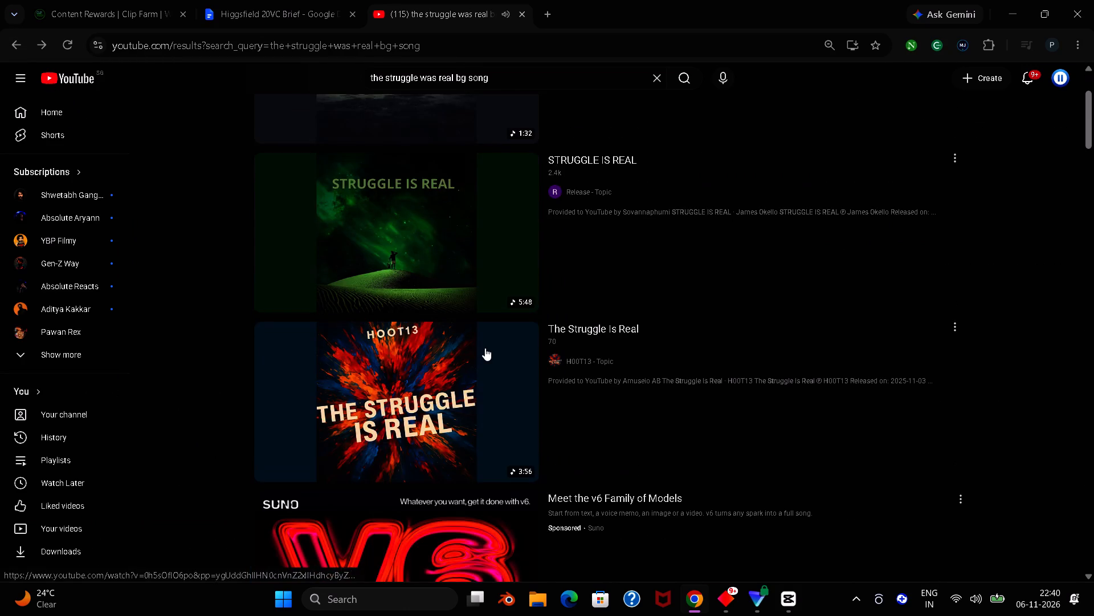
pyautogui.scroll(-3, 485, 348)
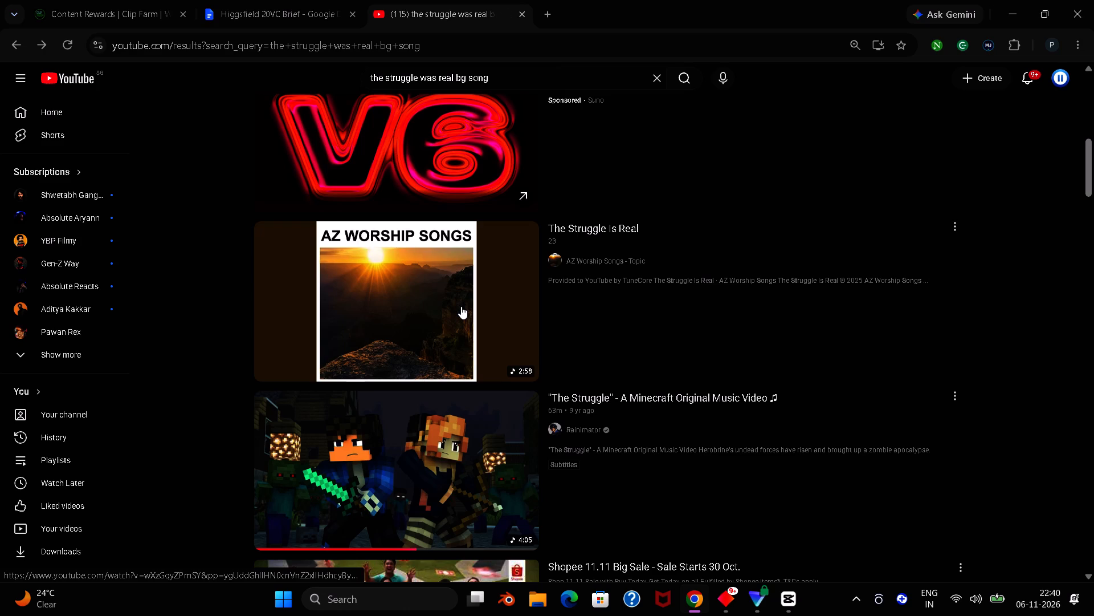
pyautogui.click(461, 306)
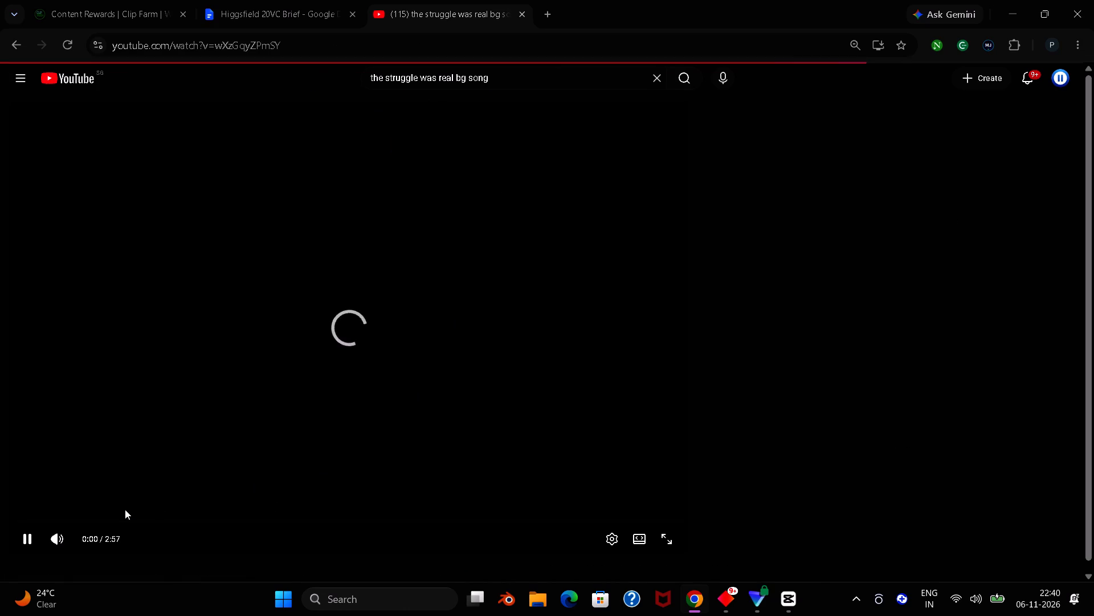
pyautogui.click(113, 524)
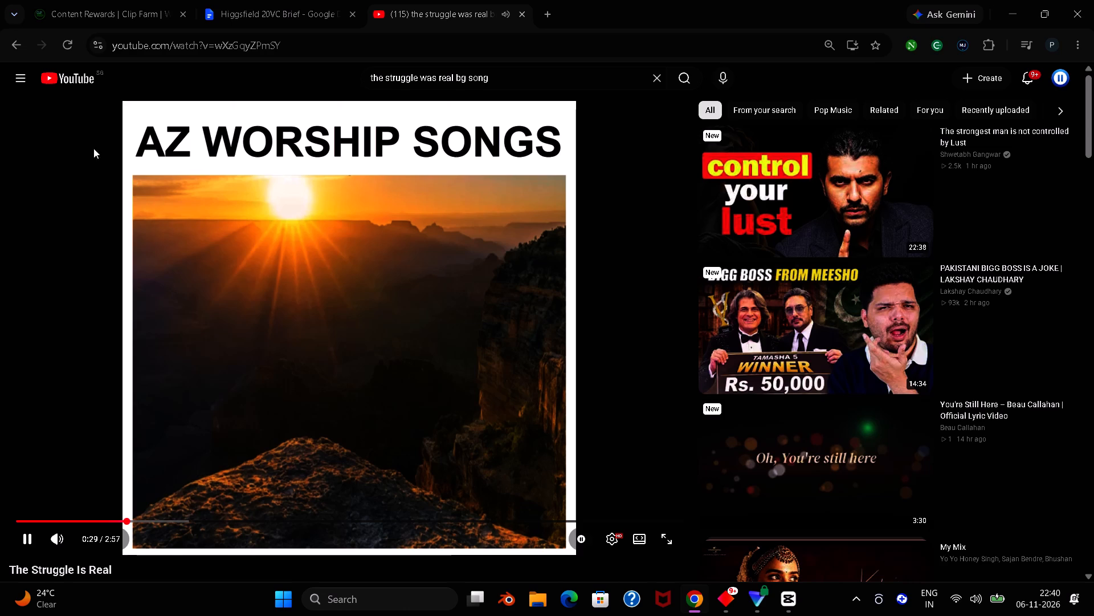
pyautogui.scroll(-1, 210, 226)
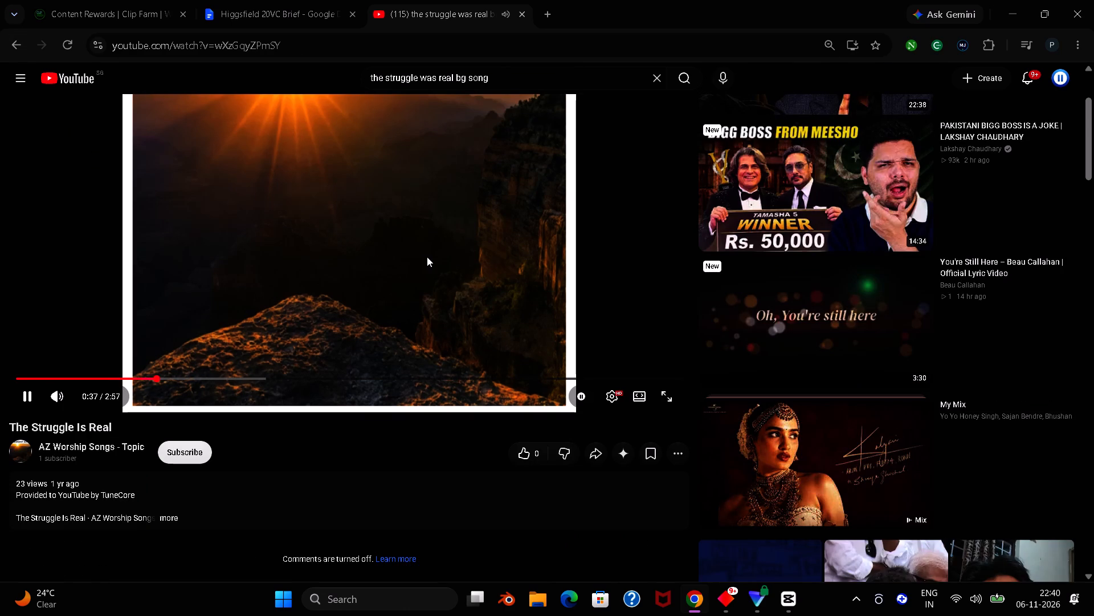
pyautogui.scroll(1, 375, 285)
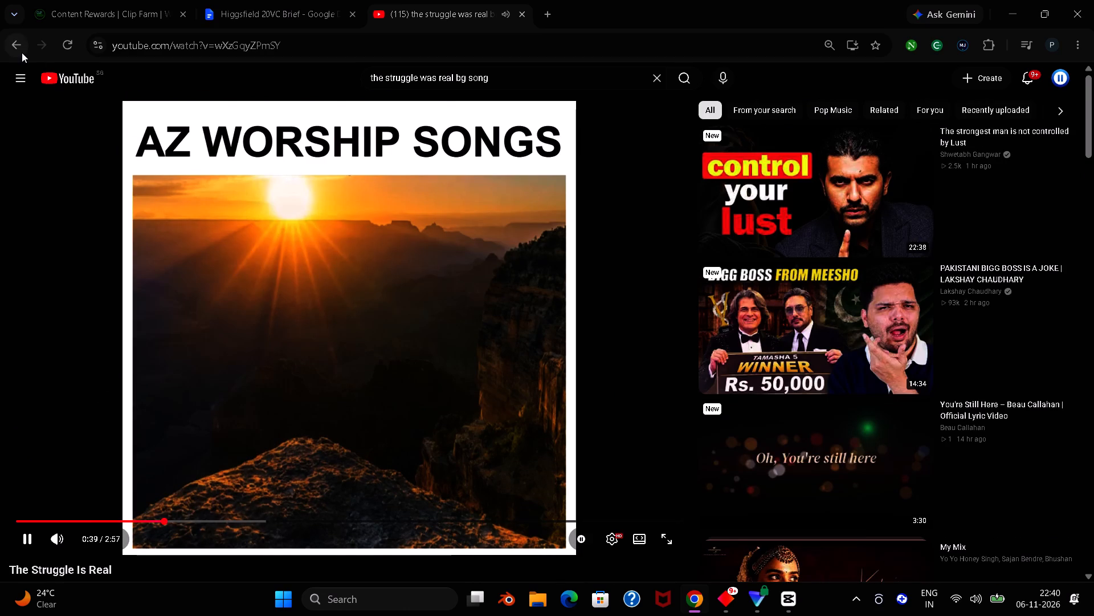
# Go back to the results, search YouTube for "sad background music no copyright" and look through the new results.
pyautogui.click(23, 43)
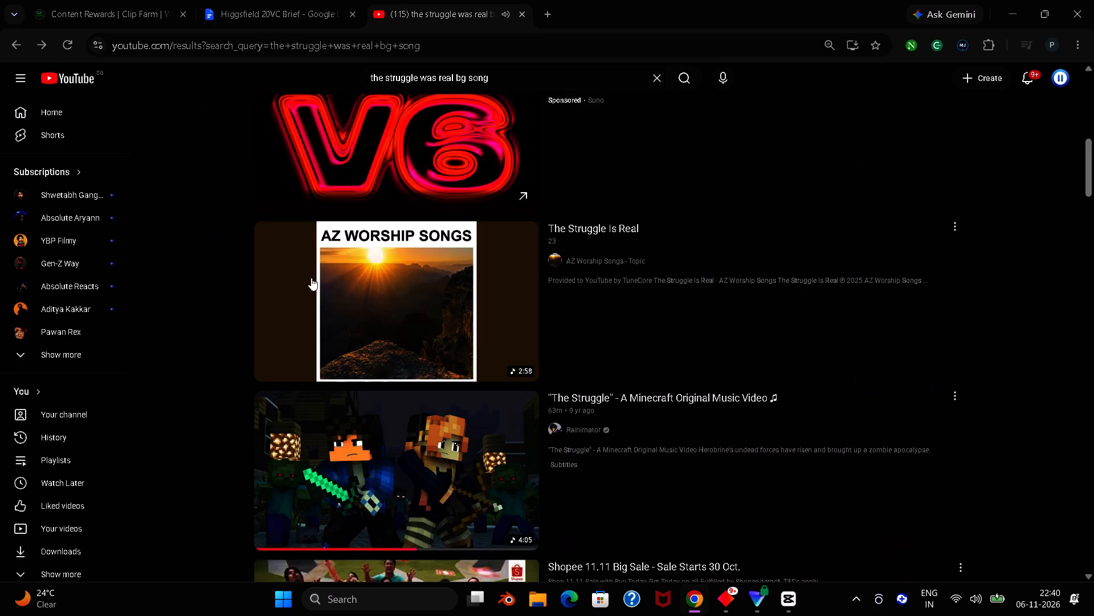
pyautogui.scroll(3, 483, 335)
pyautogui.moveTo(504, 86); pyautogui.dragTo(385, 86)
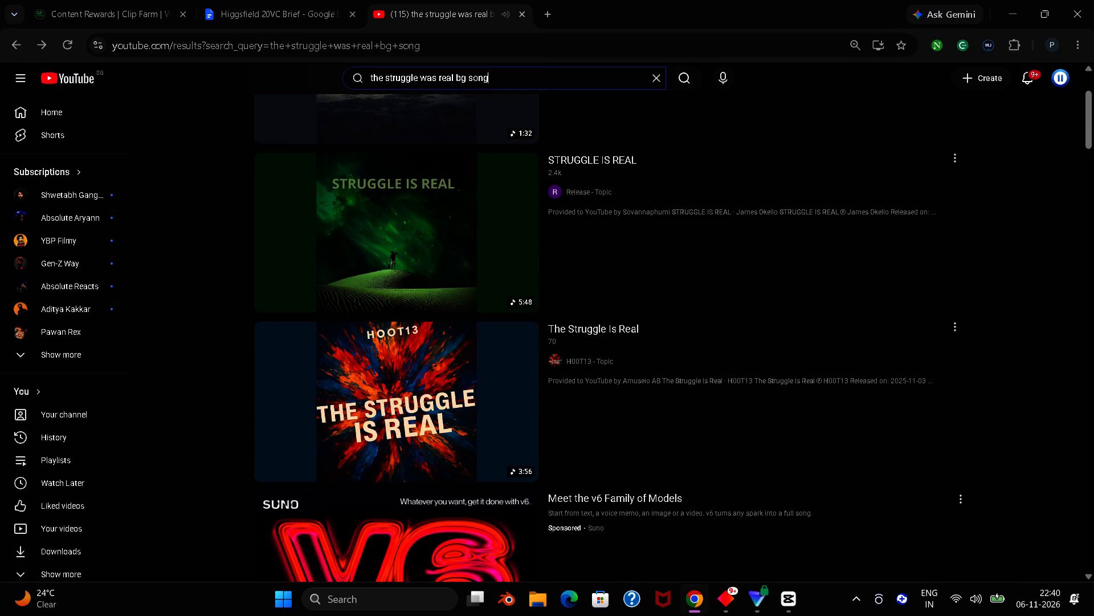
pyautogui.moveTo(489, 76); pyautogui.dragTo(369, 76)
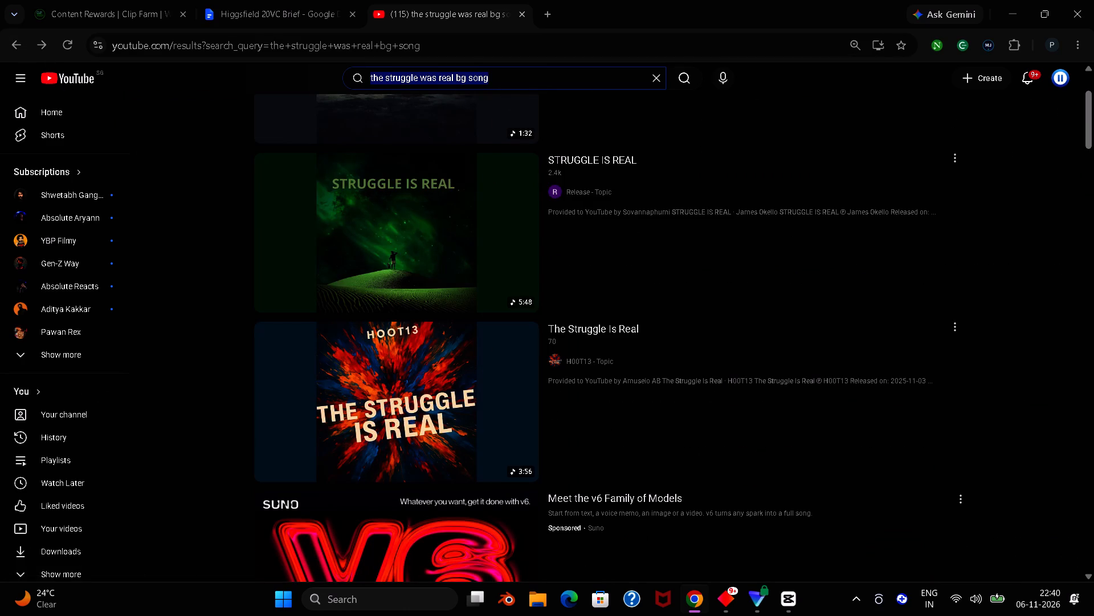
pyautogui.write('sad backg')
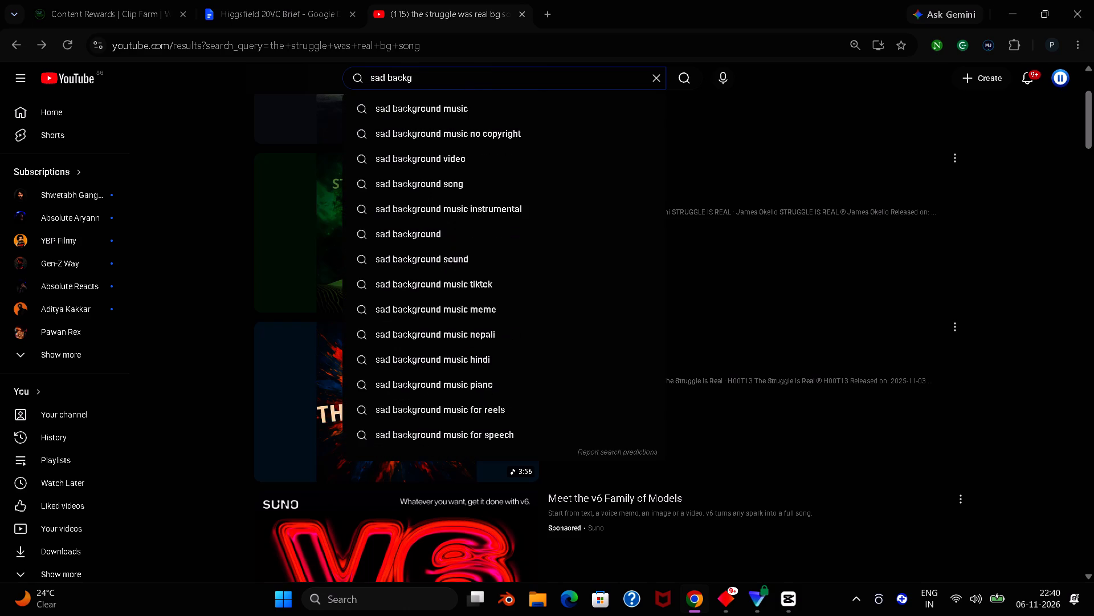
pyautogui.click(421, 136)
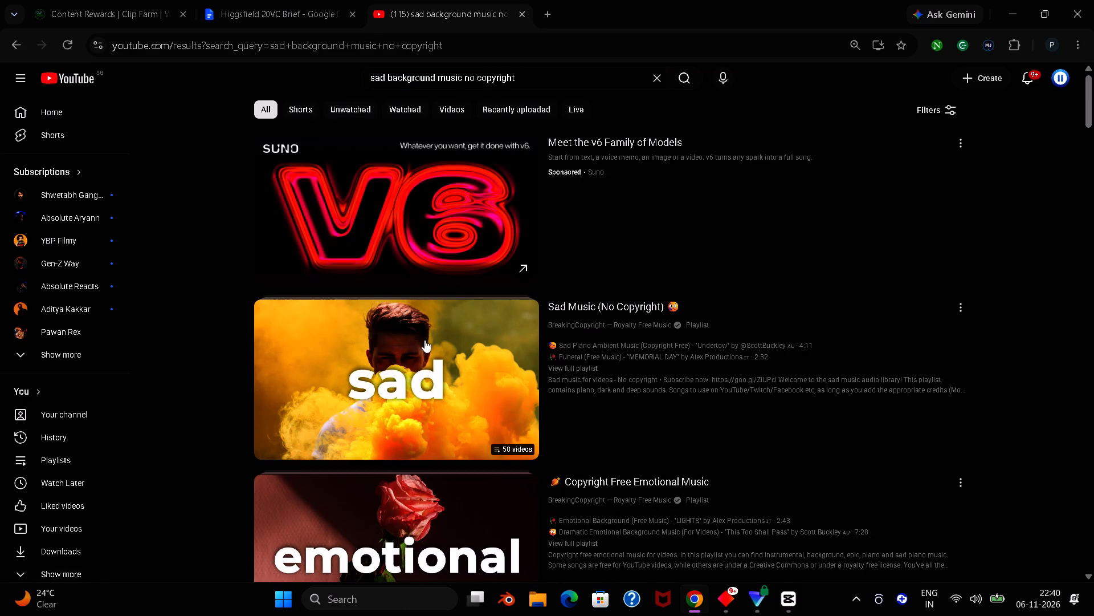
pyautogui.scroll(-3, 430, 364)
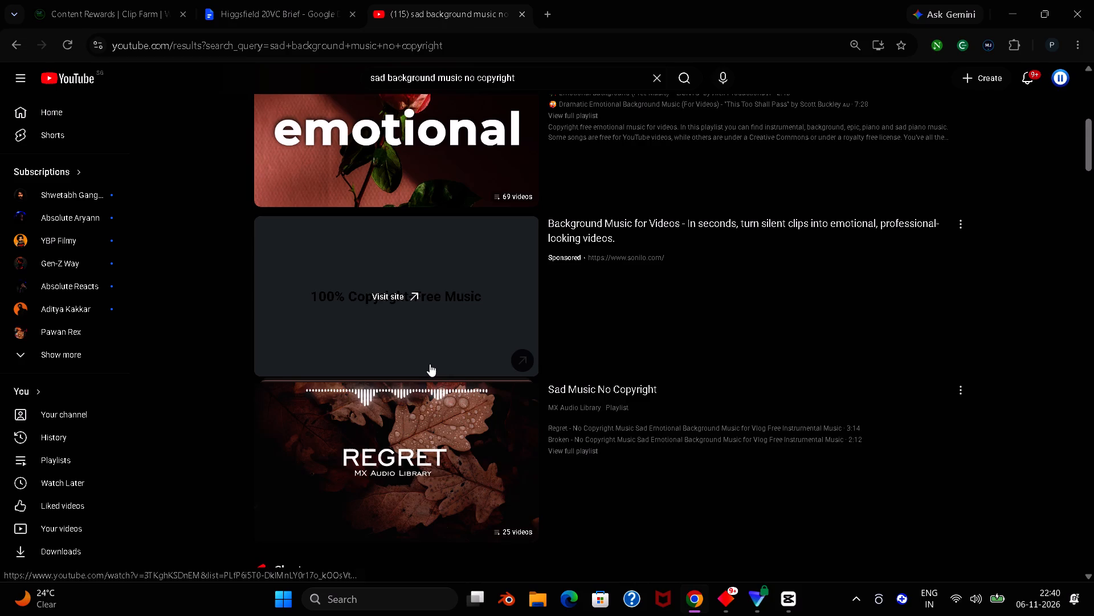
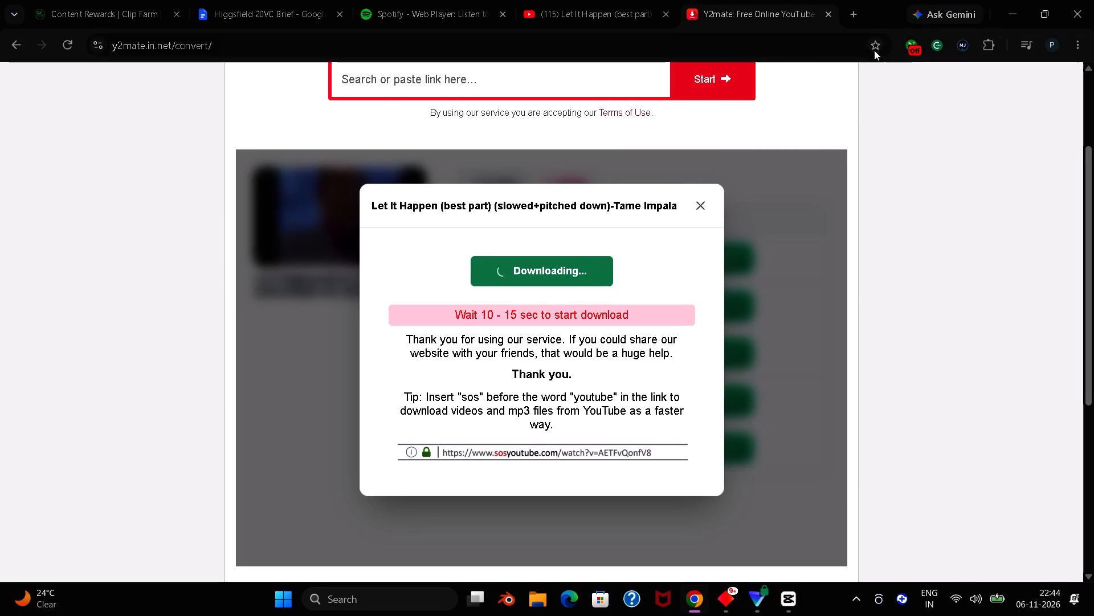
# Download the 360p MP4 of "Let It Happen (best part) (slowed+pitched down)" into the editing elements folder, closing the ad tabs that open.
pyautogui.click(700, 199)
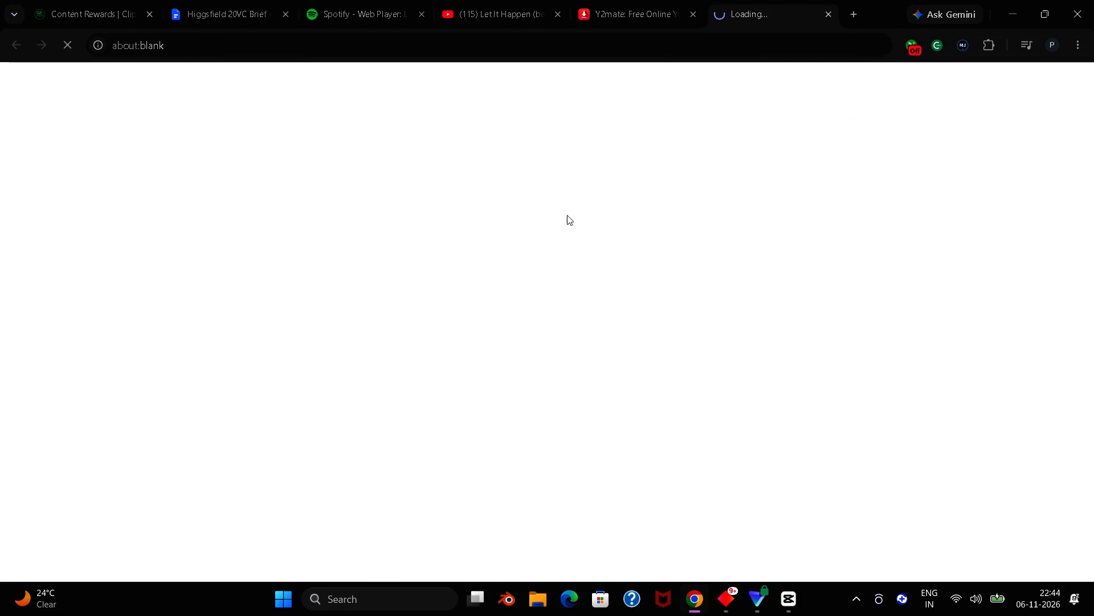
pyautogui.click(830, 14)
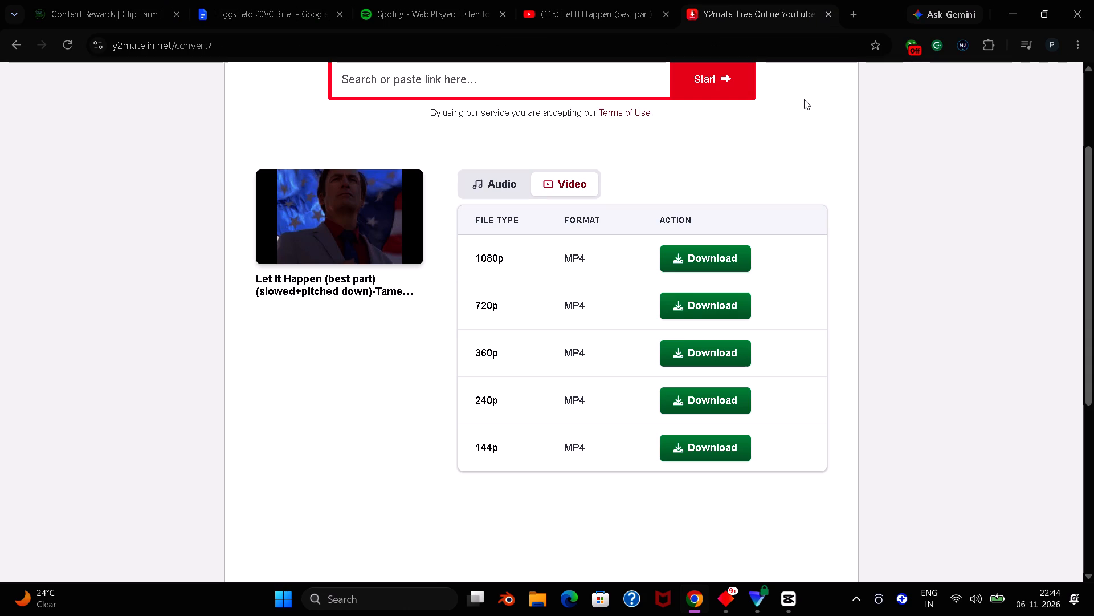
pyautogui.click(696, 347)
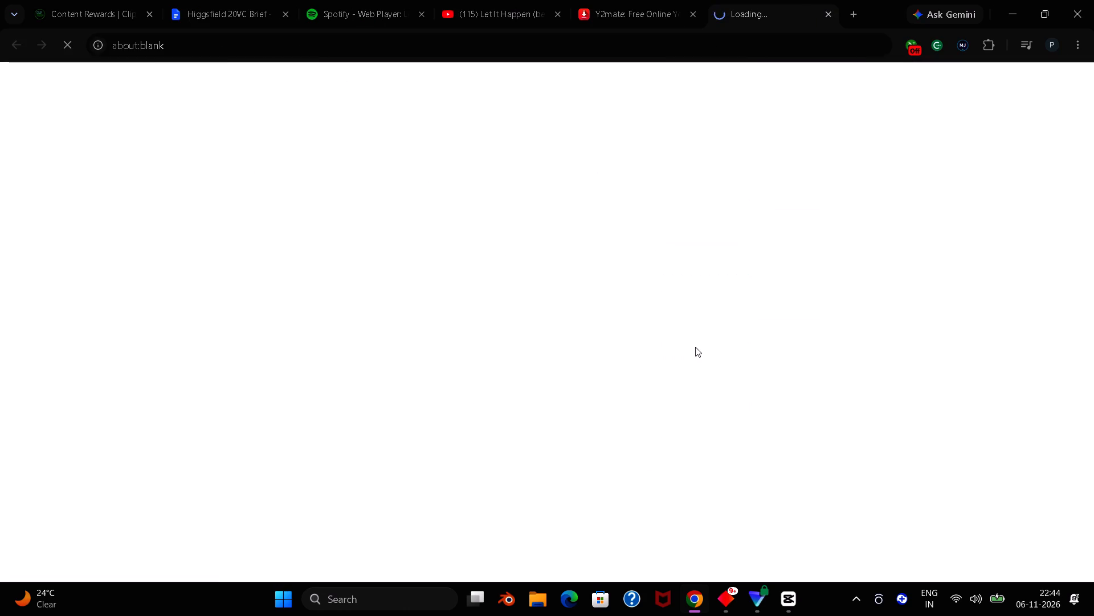
pyautogui.click(626, 0)
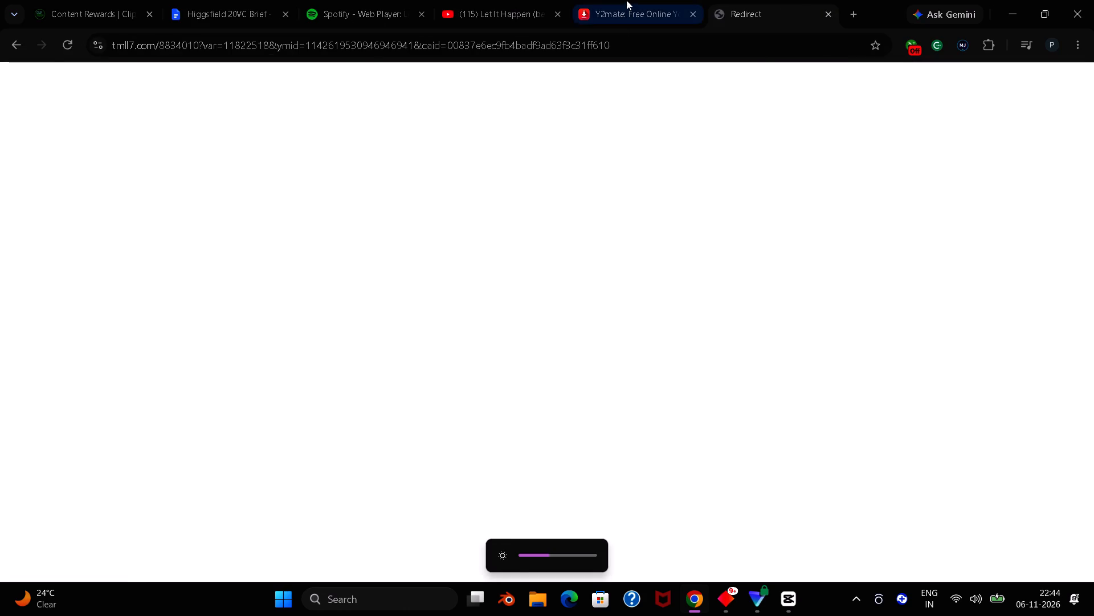
pyautogui.click(831, 13)
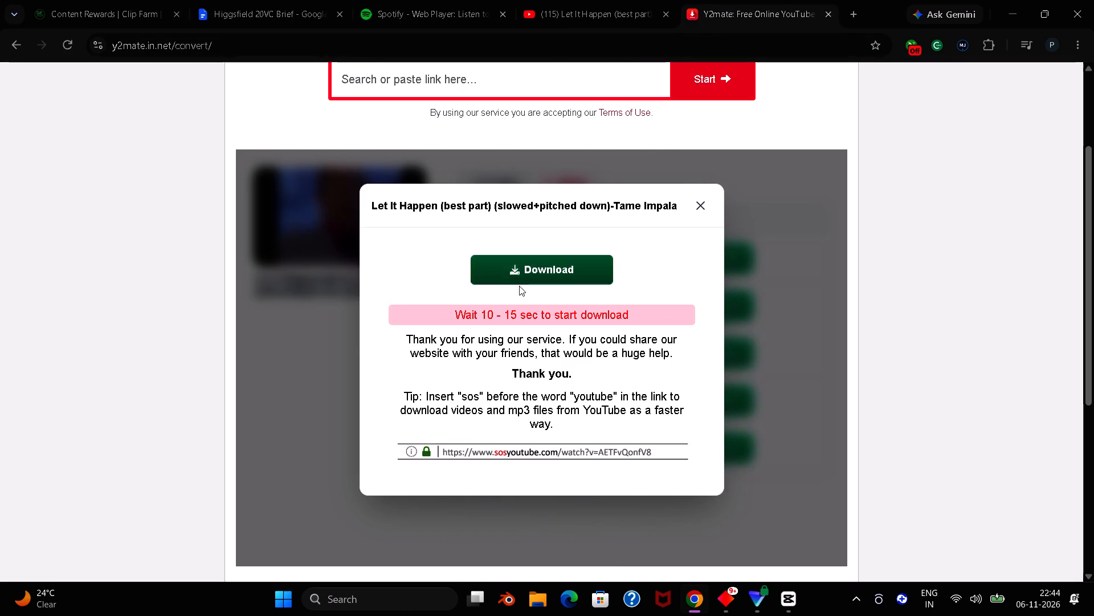
pyautogui.click(519, 286)
pyautogui.click(528, 275)
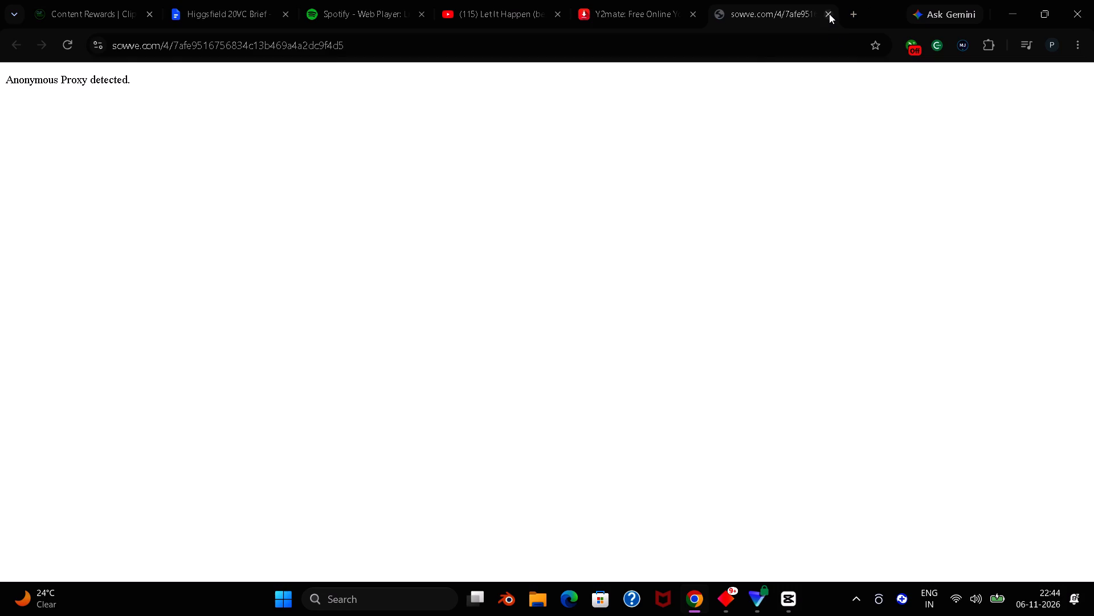
pyautogui.click(829, 14)
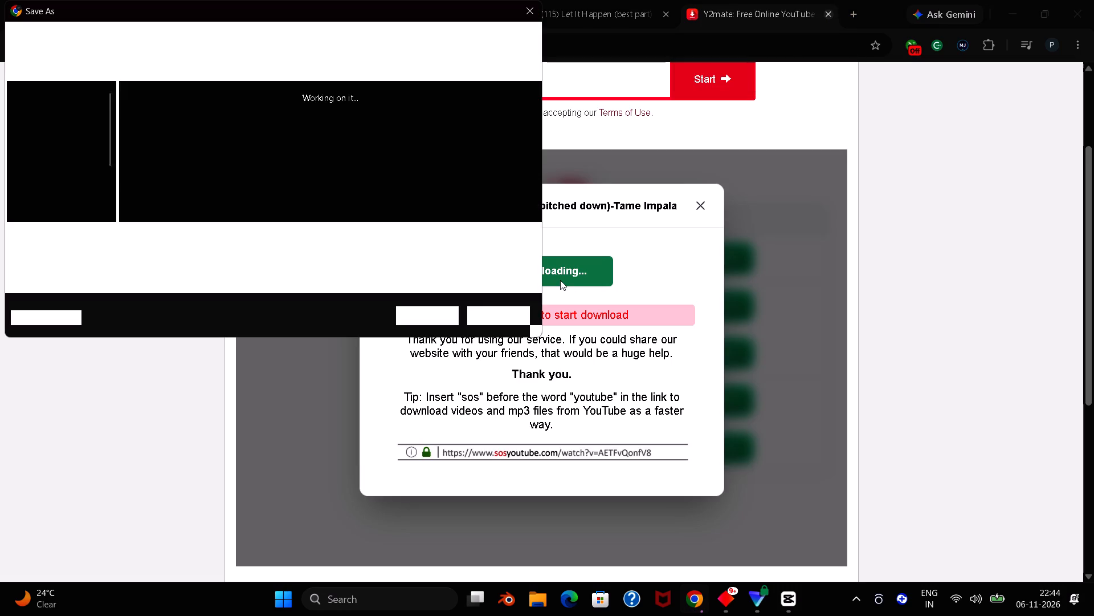
pyautogui.scroll(-7, 129, 157)
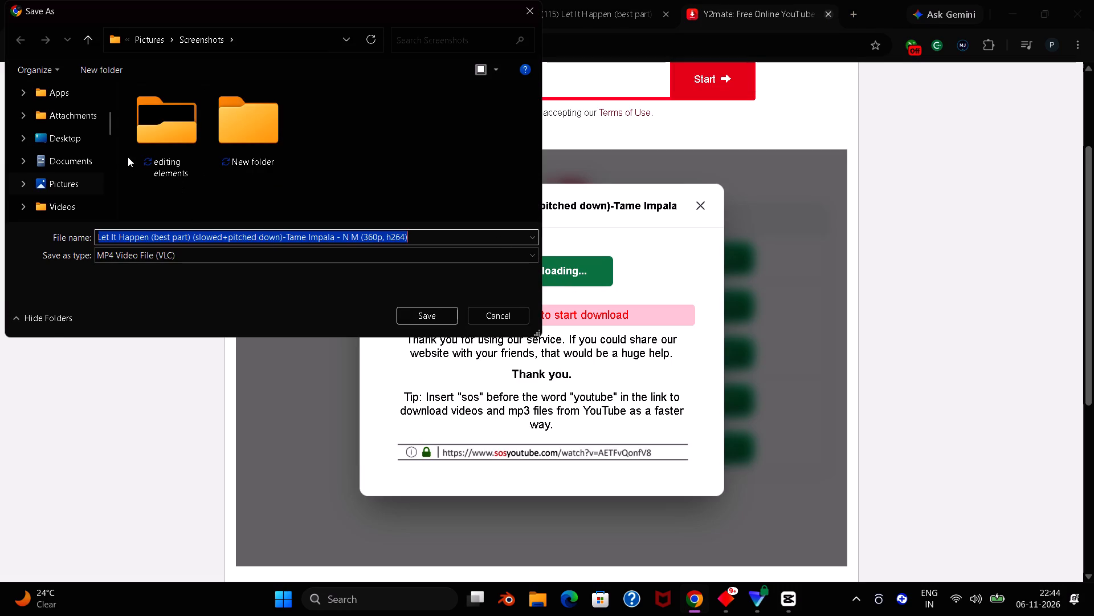
pyautogui.doubleClick(162, 126)
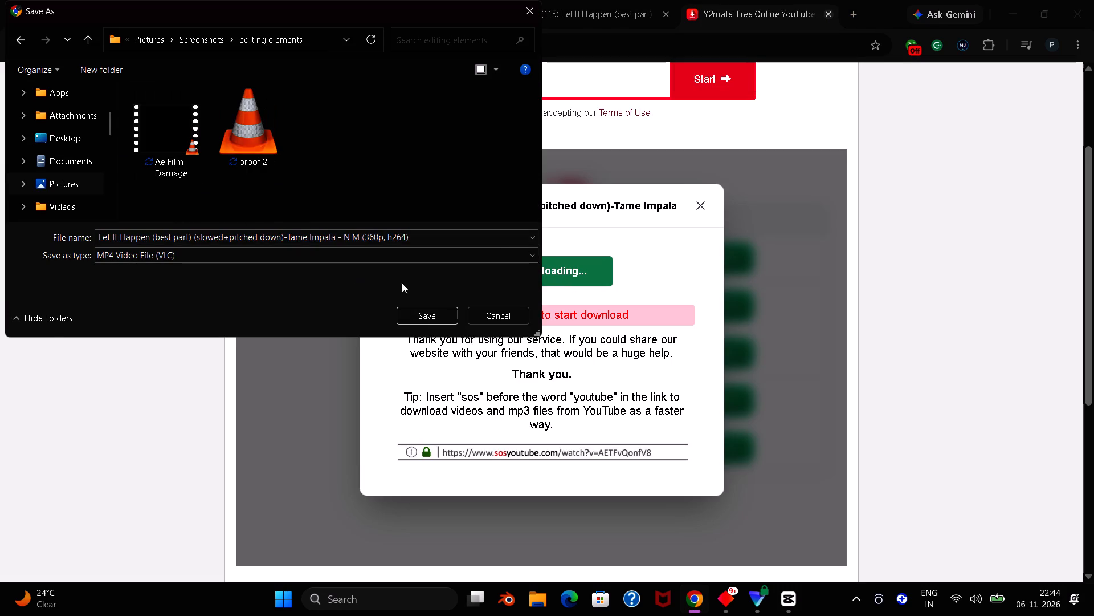
pyautogui.click(421, 315)
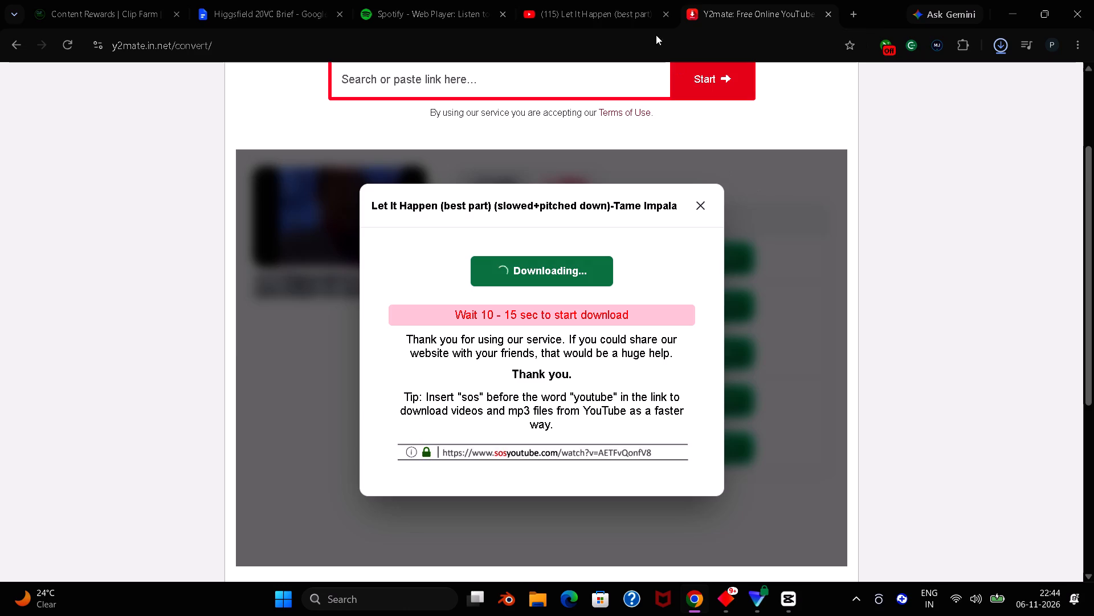
# Close the Y2mate converter tab and dismiss the antivirus scan notification for the downloaded song.
pyautogui.click(599, 10)
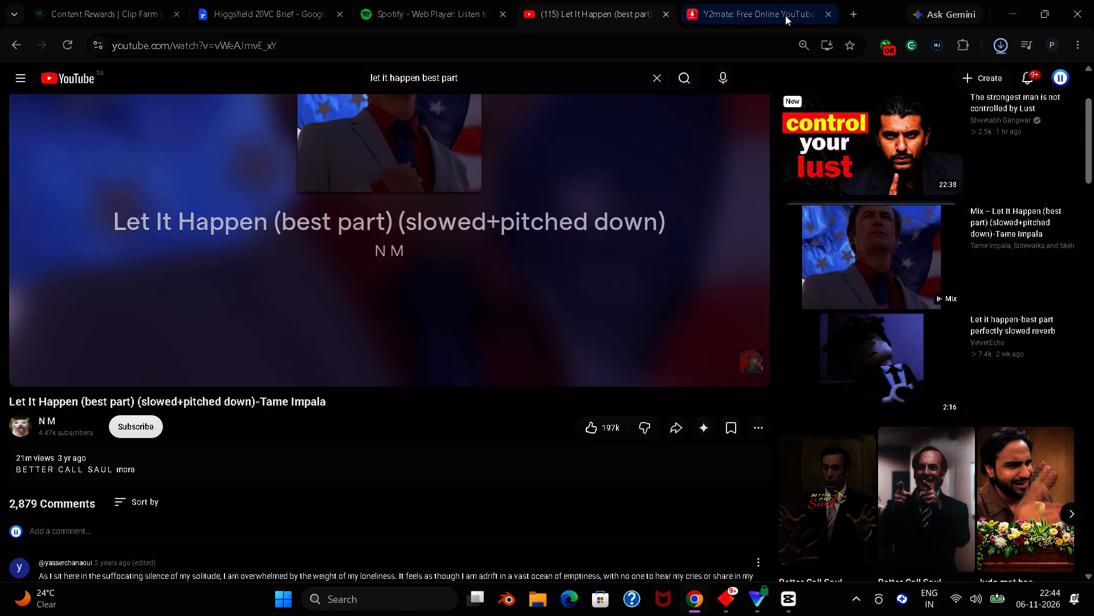
pyautogui.click(785, 15)
pyautogui.click(826, 14)
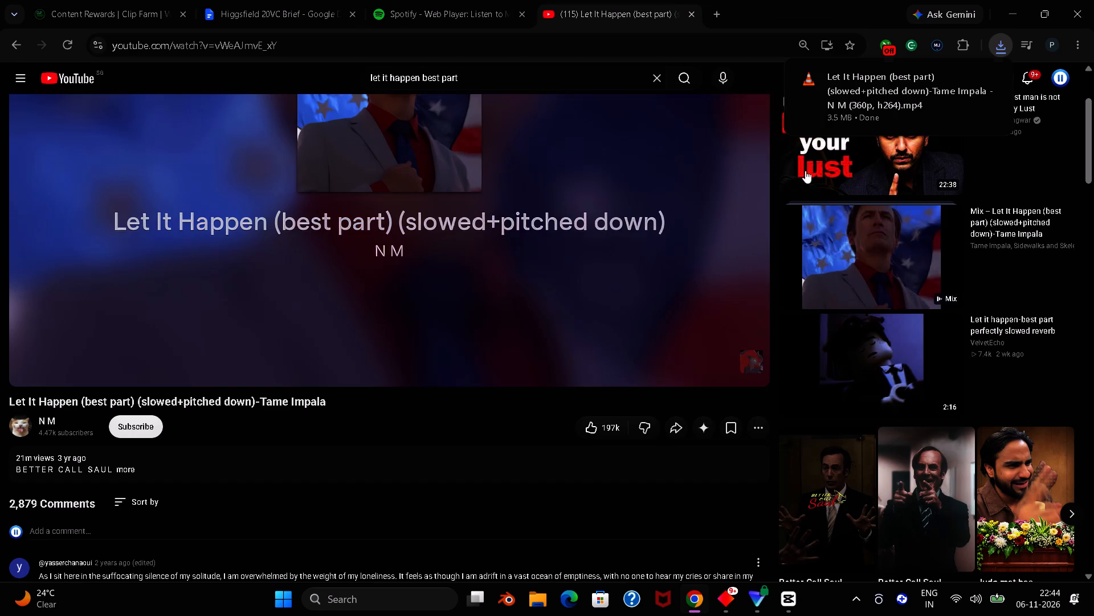
pyautogui.click(792, 595)
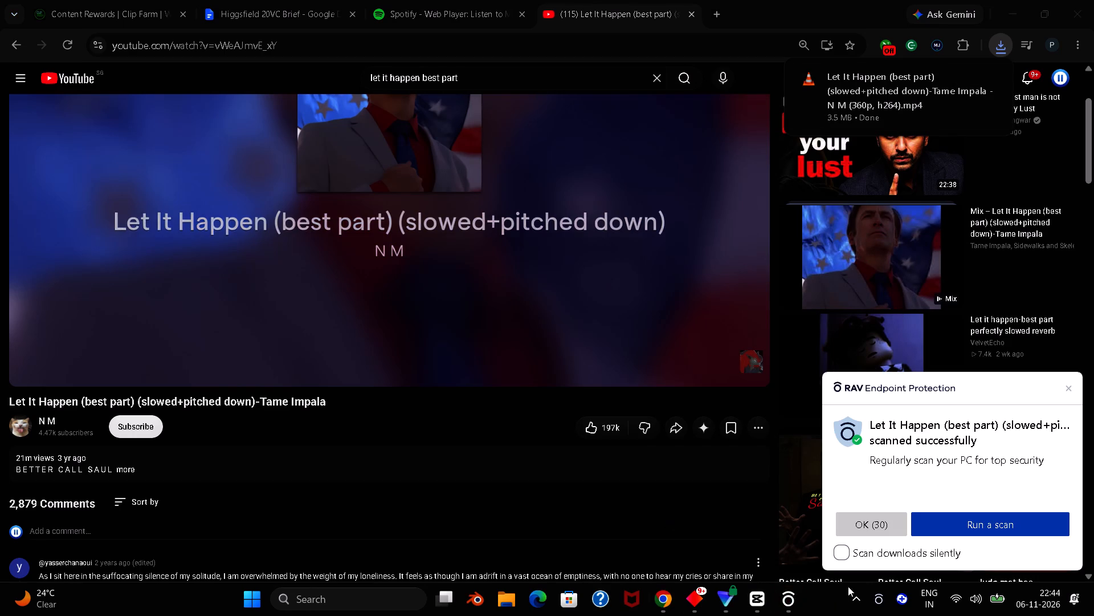
pyautogui.click(870, 528)
# Switch to CapCut and play the edited podcast clip from the beginning of the timeline.
pyautogui.click(762, 605)
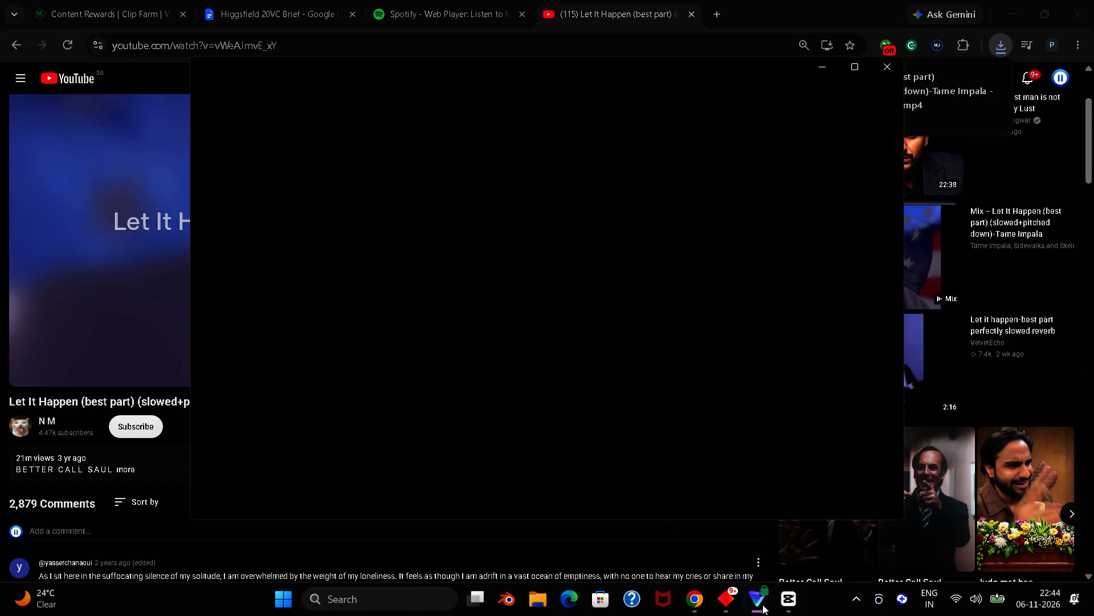
pyautogui.click(793, 609)
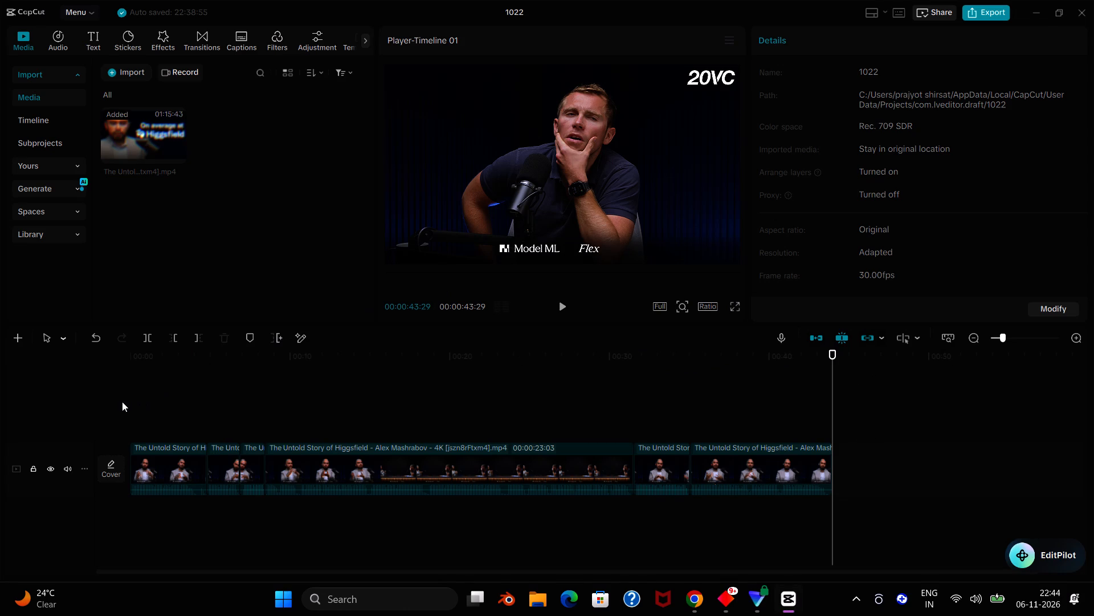
pyautogui.doubleClick(119, 402)
pyautogui.press('space')
pyautogui.press('space')
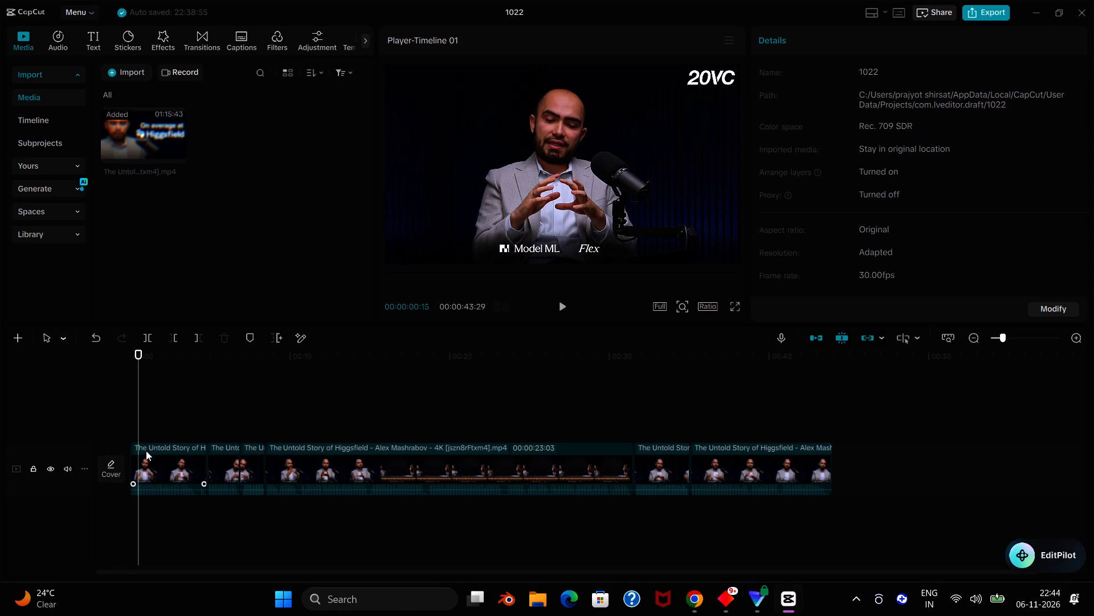
pyautogui.press('space')
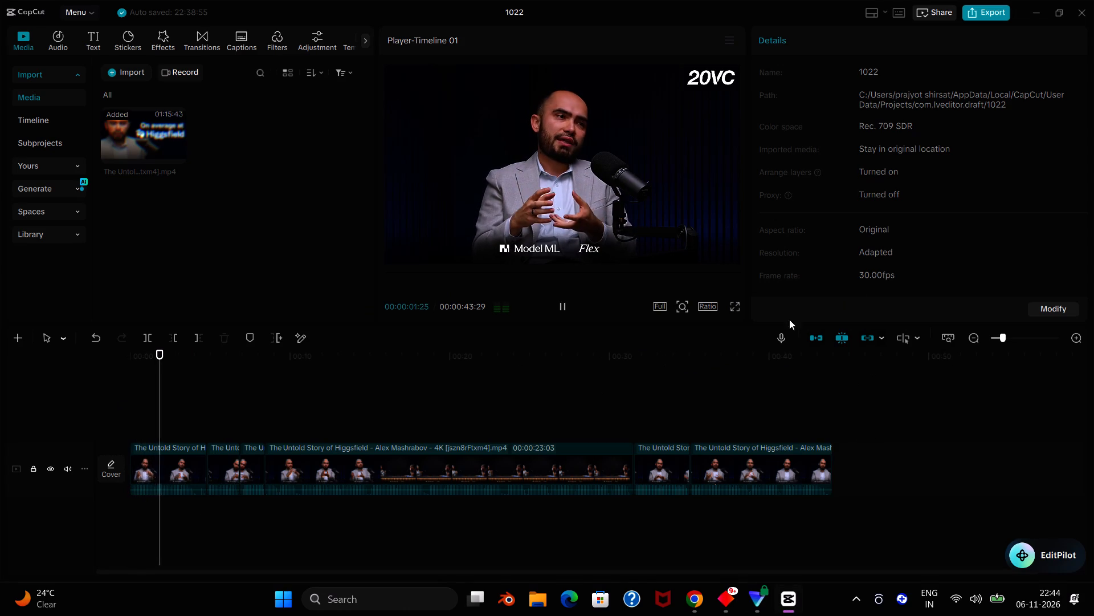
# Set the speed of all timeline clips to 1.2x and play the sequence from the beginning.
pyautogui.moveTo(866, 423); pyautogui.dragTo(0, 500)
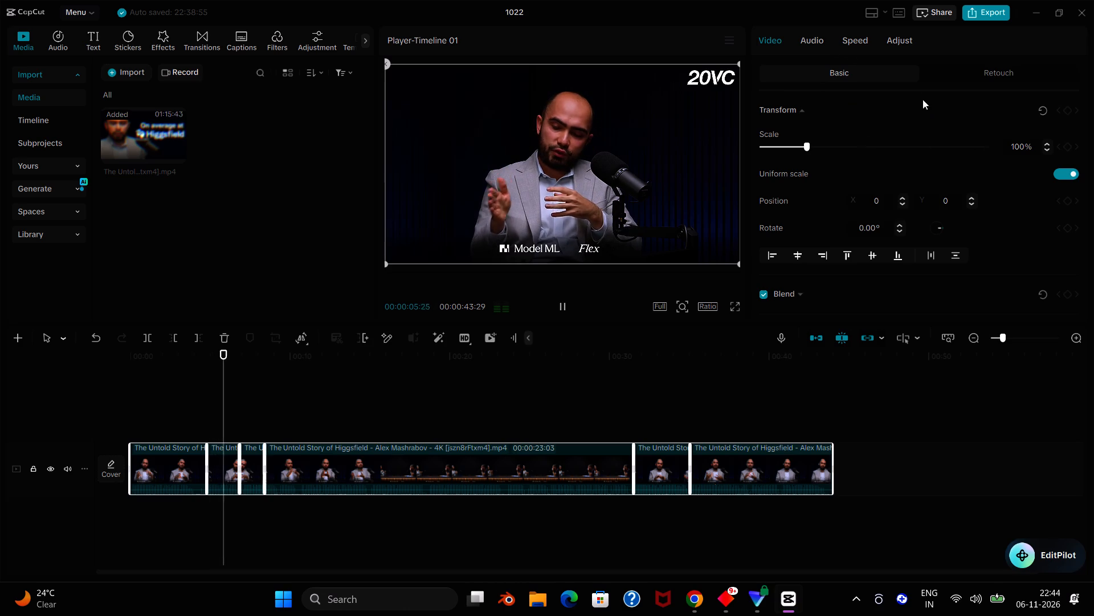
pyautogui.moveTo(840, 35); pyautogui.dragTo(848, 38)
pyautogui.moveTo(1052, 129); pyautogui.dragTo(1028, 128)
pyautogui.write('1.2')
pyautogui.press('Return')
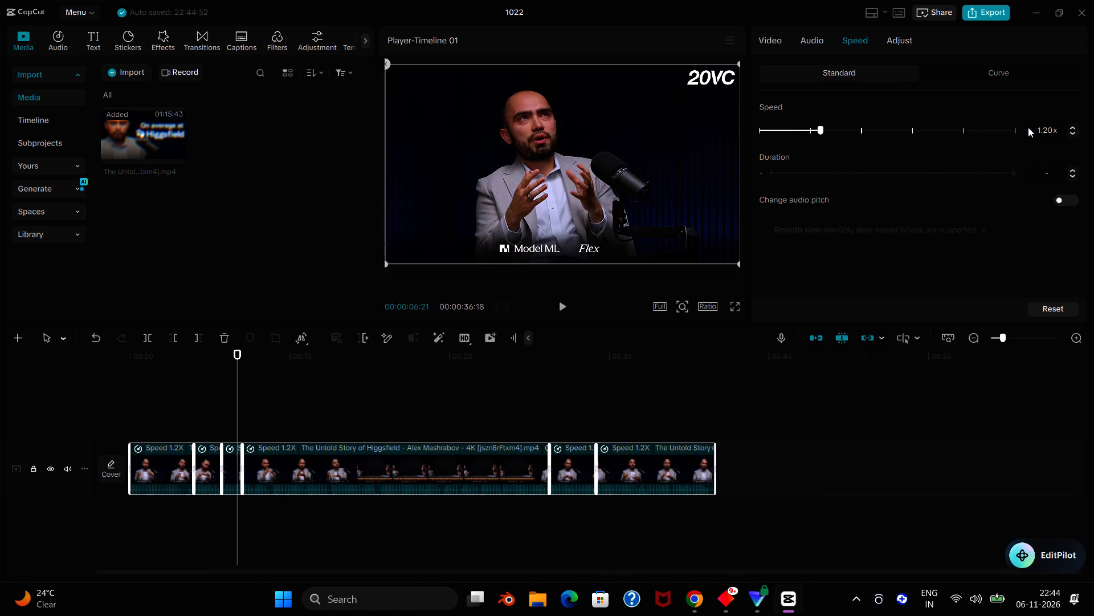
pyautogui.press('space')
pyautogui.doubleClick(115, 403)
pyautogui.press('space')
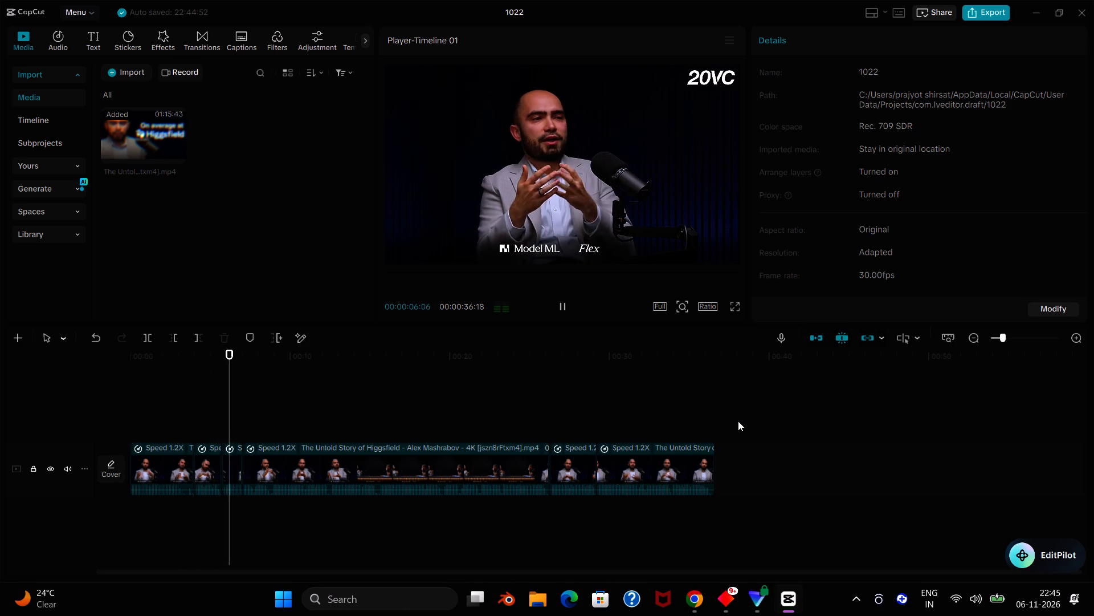
# Set the speed of all timeline clips to 1.1x and play a short part of the sequence.
pyautogui.moveTo(741, 418); pyautogui.dragTo(70, 551)
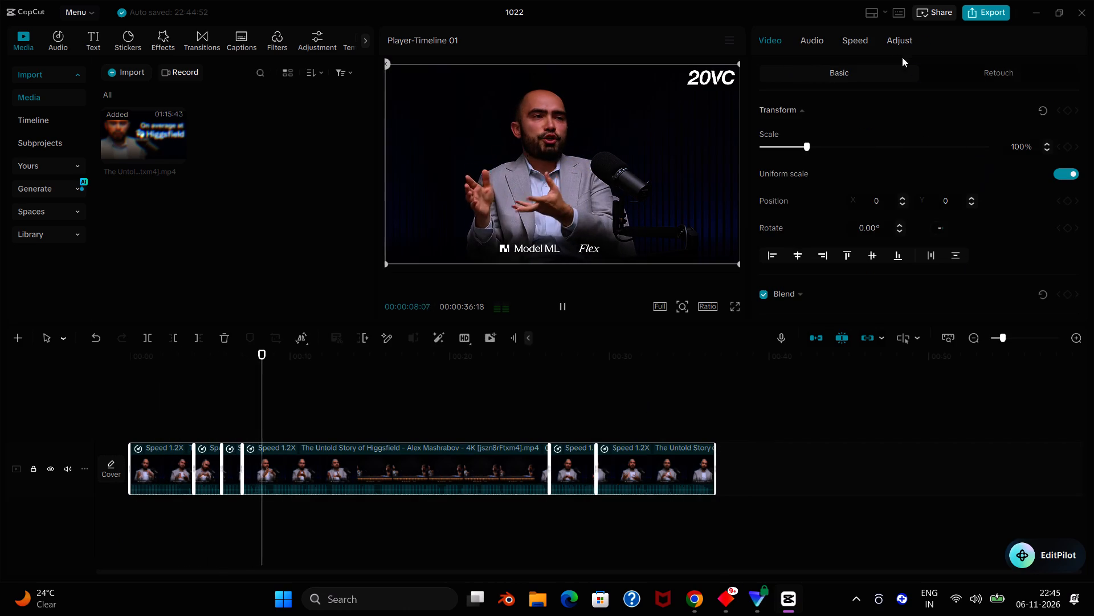
pyautogui.click(859, 46)
pyautogui.moveTo(1051, 130); pyautogui.dragTo(1026, 129)
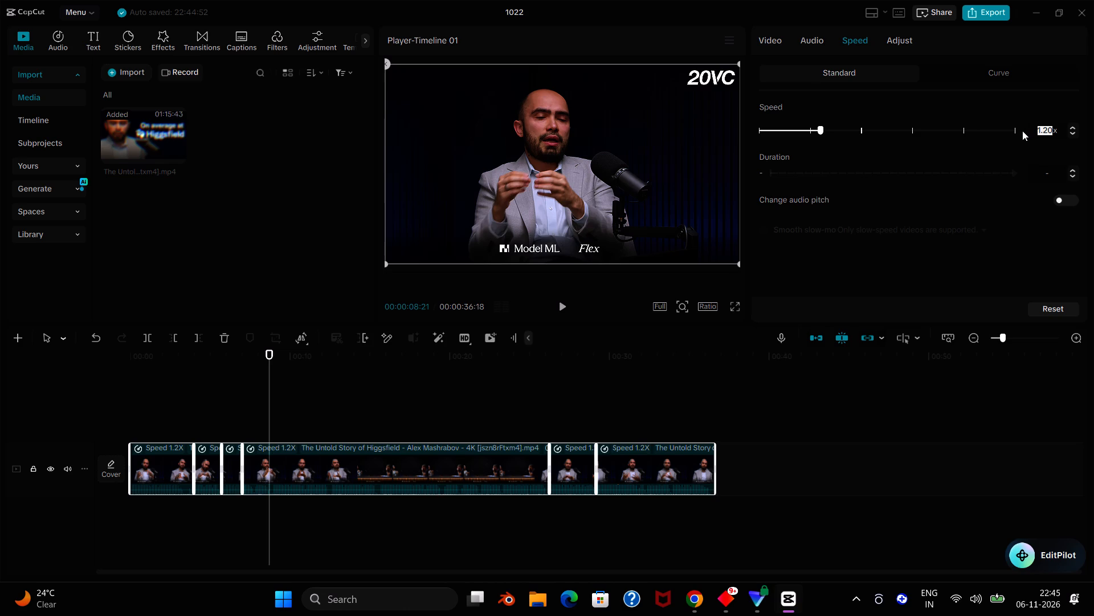
pyautogui.write('1.1')
pyautogui.press('Return')
pyautogui.press('space')
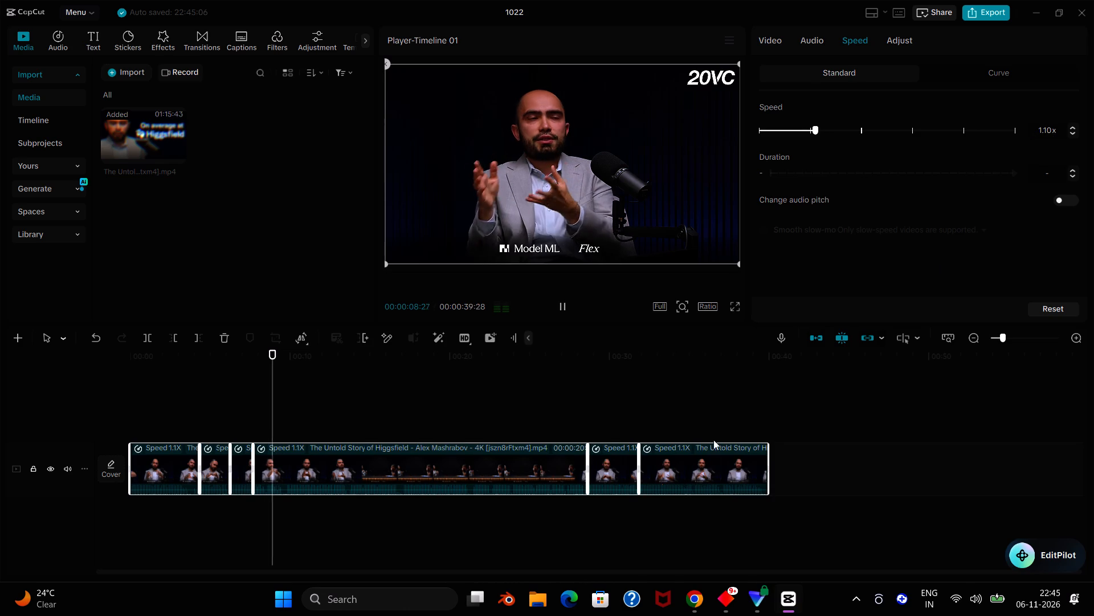
pyautogui.click(599, 414)
# Open the export settings and name the exported video "raw clip for 3th".
pyautogui.click(986, 18)
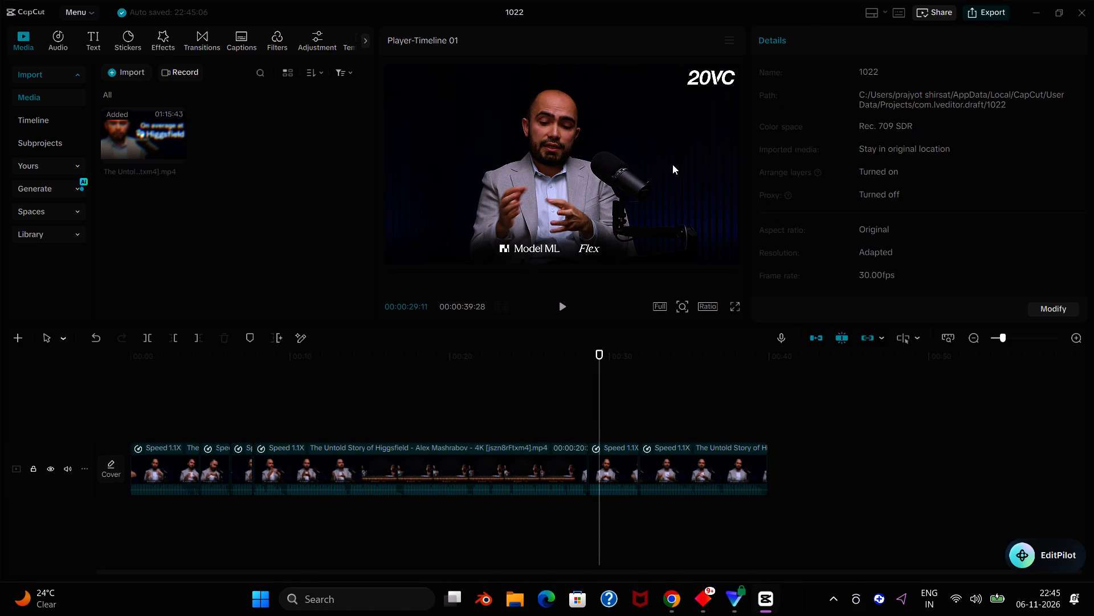
pyautogui.moveTo(663, 132); pyautogui.dragTo(569, 130)
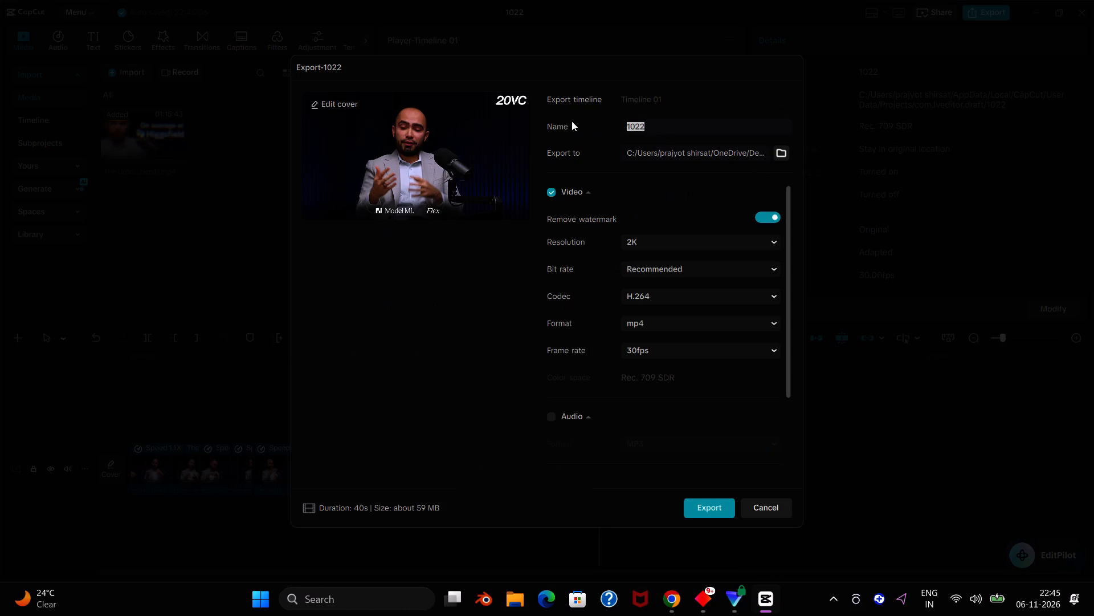
pyautogui.write('raw')
pyautogui.press('space')
pyautogui.write('clip')
pyautogui.press('space')
pyautogui.write('for 3 t')
pyautogui.press('BackSpace')
pyautogui.press('BackSpace')
pyautogui.press('BackSpace')
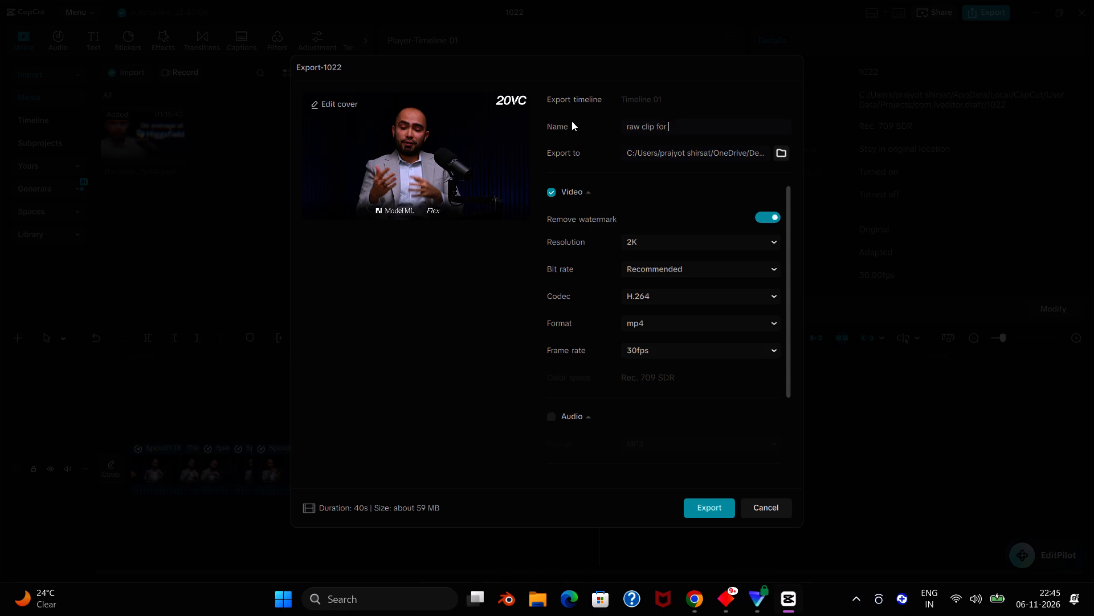
pyautogui.write('3th')
pyautogui.press('space')
# Browse the Desktop, Videos and New folder locations for a suitable export destination.
pyautogui.click(776, 159)
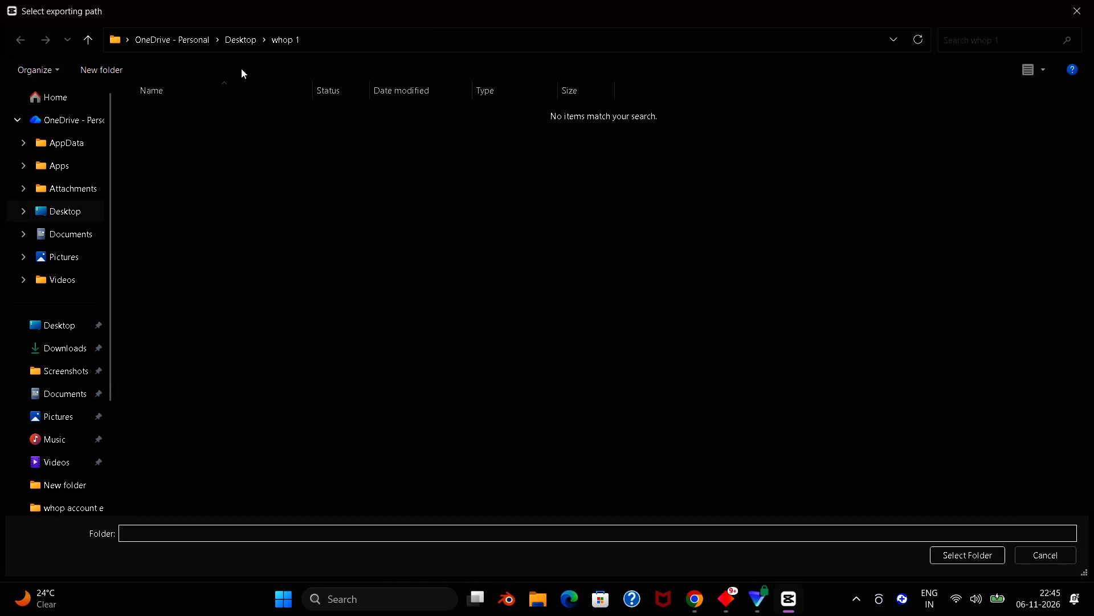
pyautogui.click(232, 43)
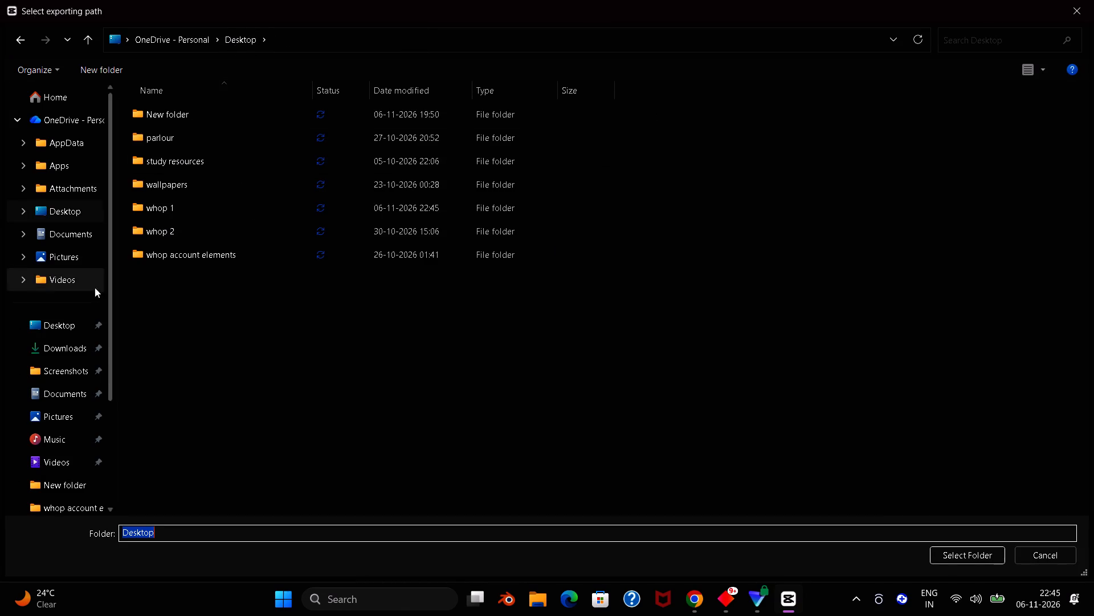
pyautogui.click(60, 430)
pyautogui.click(60, 468)
pyautogui.scroll(-3, 73, 390)
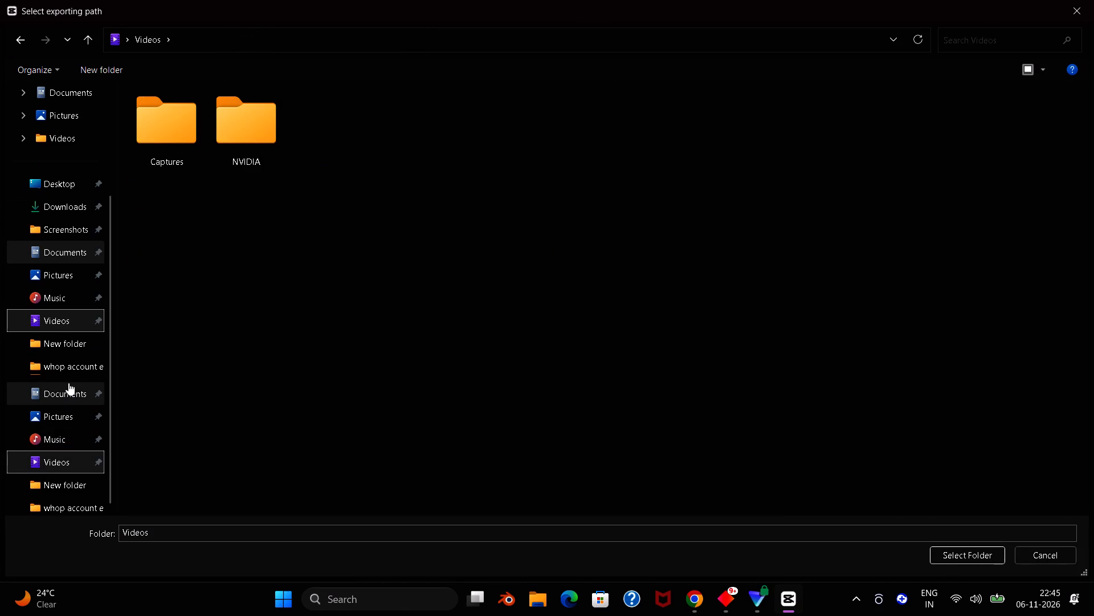
pyautogui.scroll(-3, 68, 383)
pyautogui.click(68, 373)
pyautogui.click(67, 356)
pyautogui.click(70, 352)
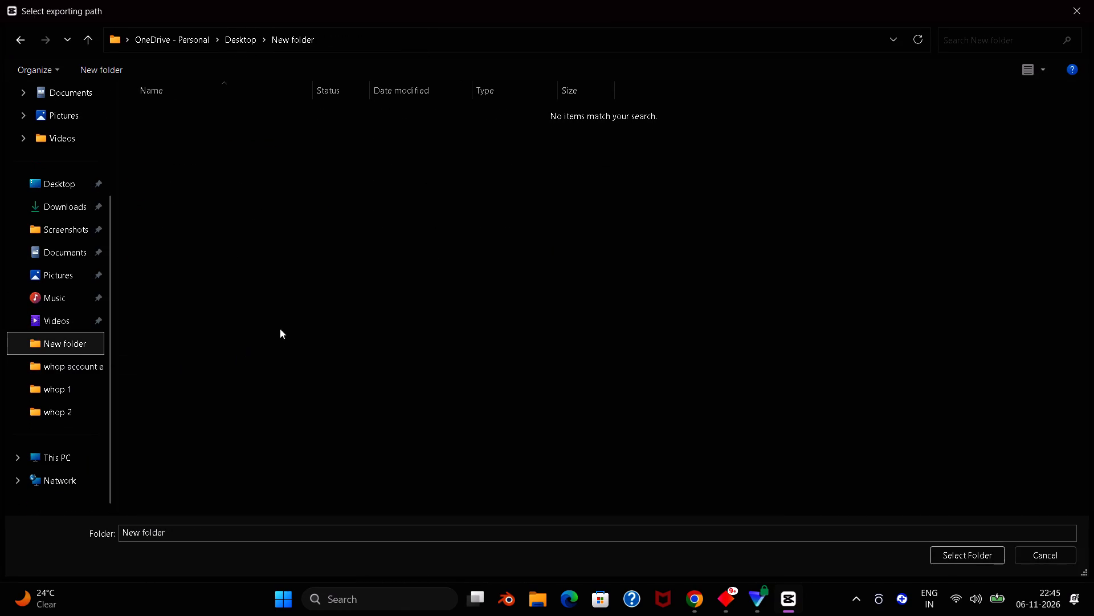
pyautogui.click(79, 372)
pyautogui.click(72, 356)
pyautogui.click(79, 335)
# Switch to File Explorer and examine the contents of the Videos, Pictures and New folder locations.
pyautogui.click(537, 597)
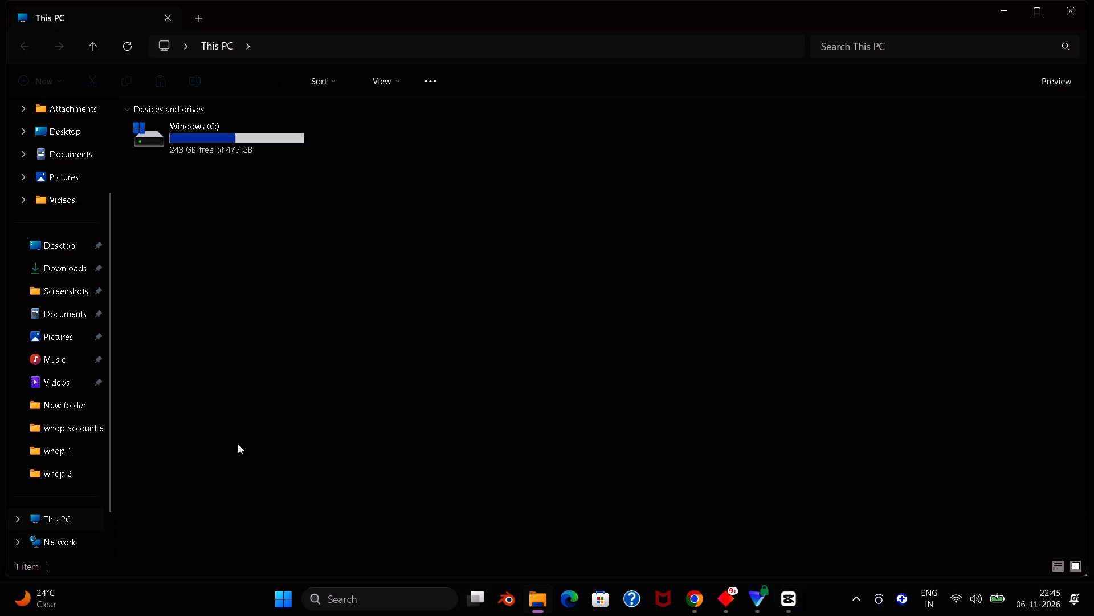
pyautogui.click(60, 370)
pyautogui.click(60, 377)
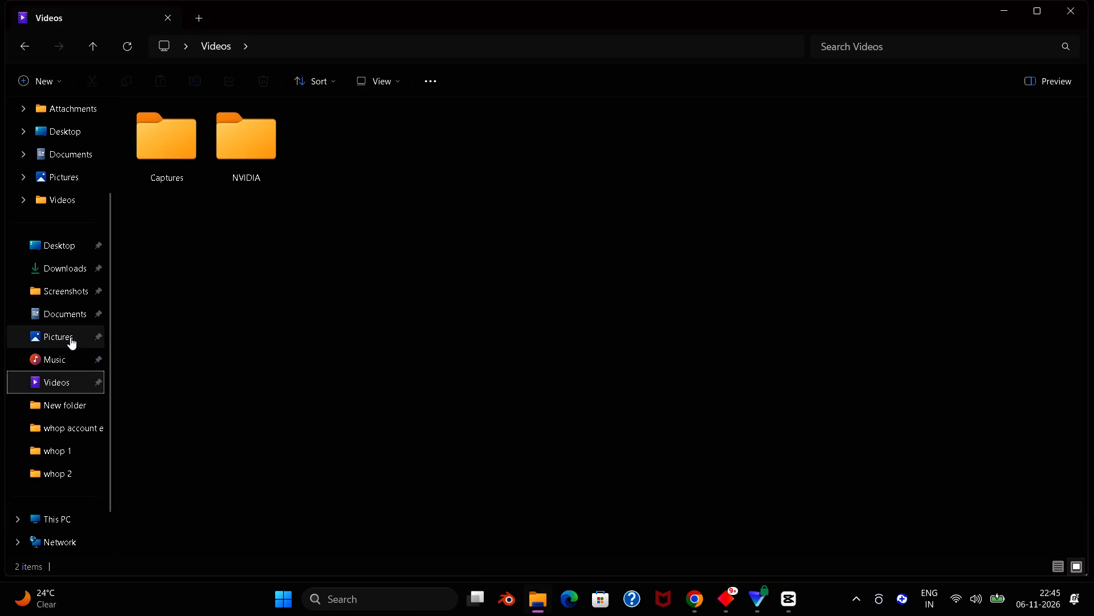
pyautogui.click(70, 337)
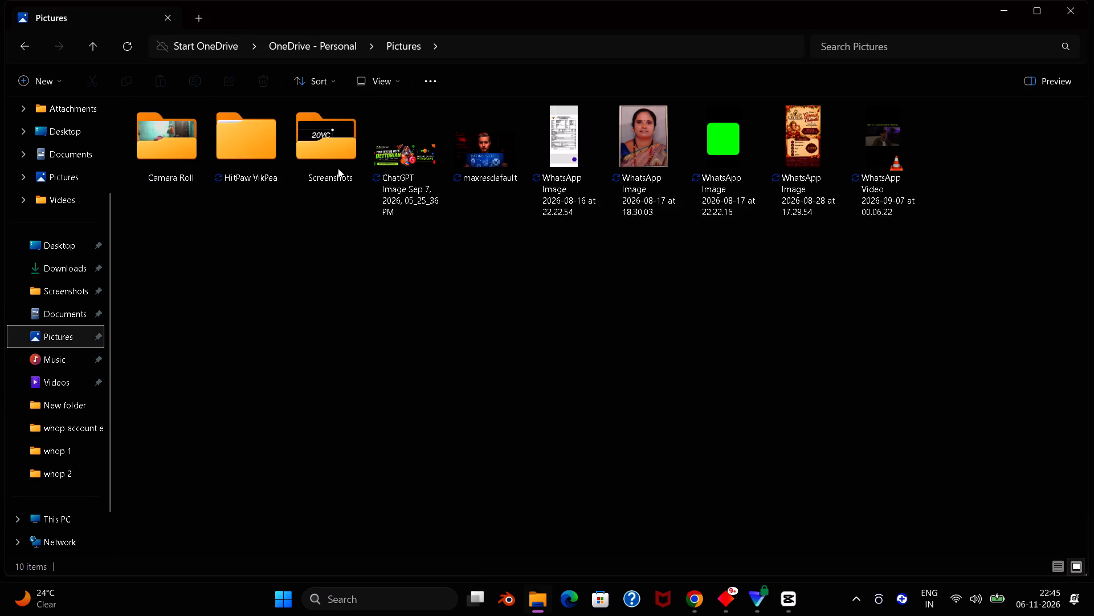
pyautogui.moveTo(52, 390); pyautogui.dragTo(54, 404)
pyautogui.click(54, 412)
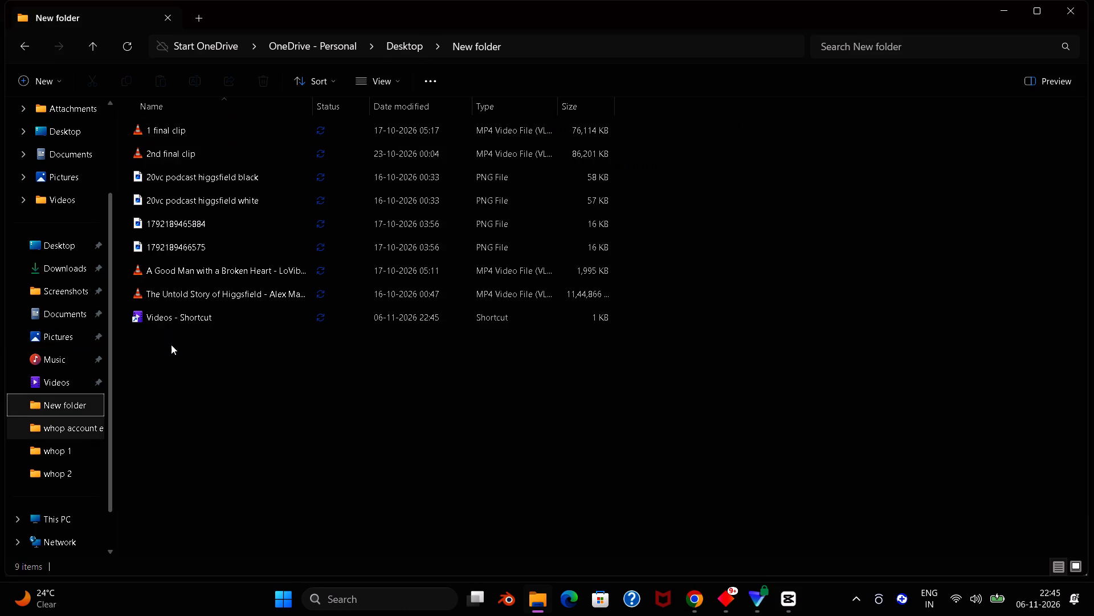
pyautogui.click(189, 378)
pyautogui.click(1072, 13)
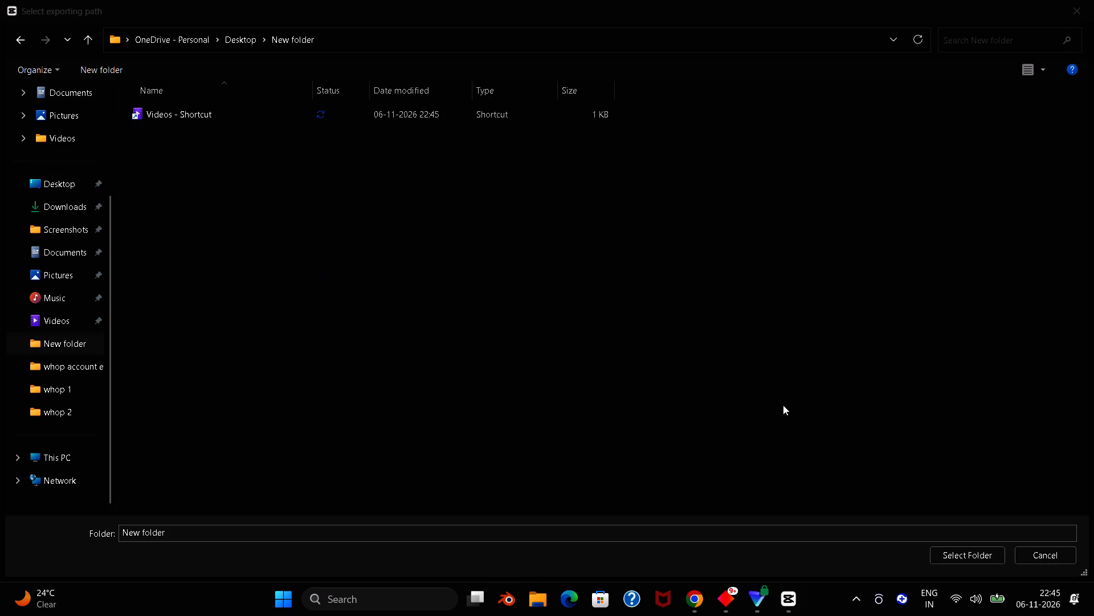
# Back in CapCut, choose New folder on the Desktop as the export destination and export the video.
pyautogui.click(783, 593)
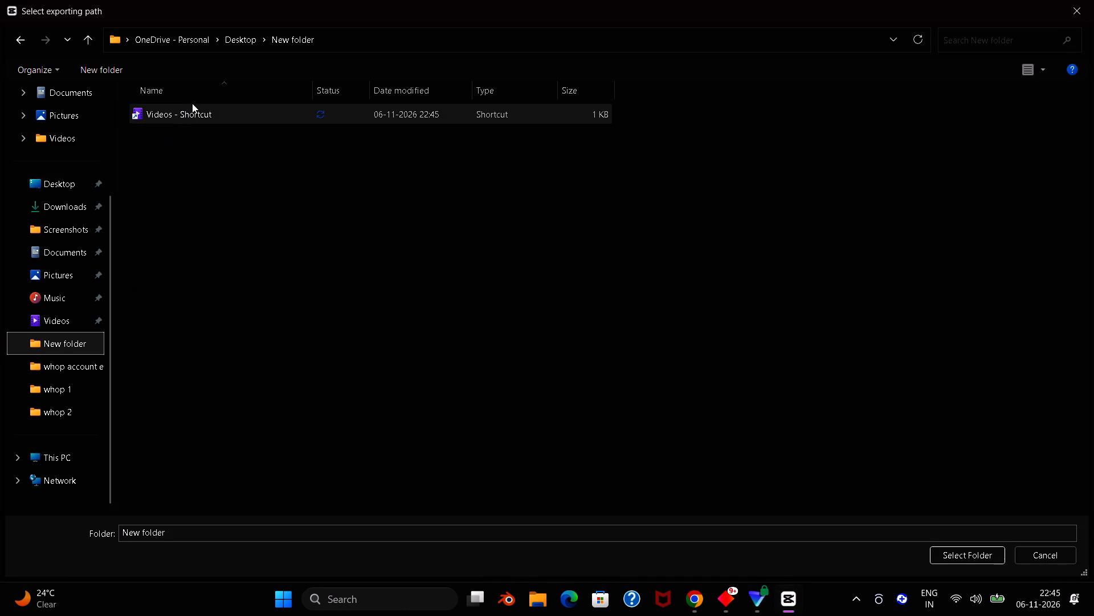
pyautogui.click(937, 555)
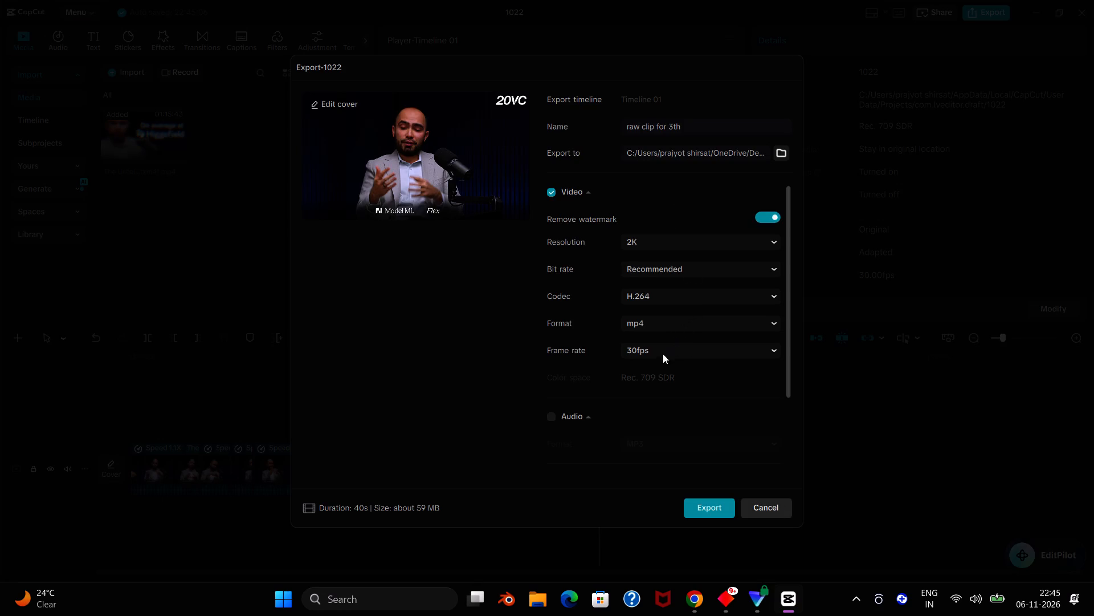
pyautogui.click(722, 513)
pyautogui.click(768, 493)
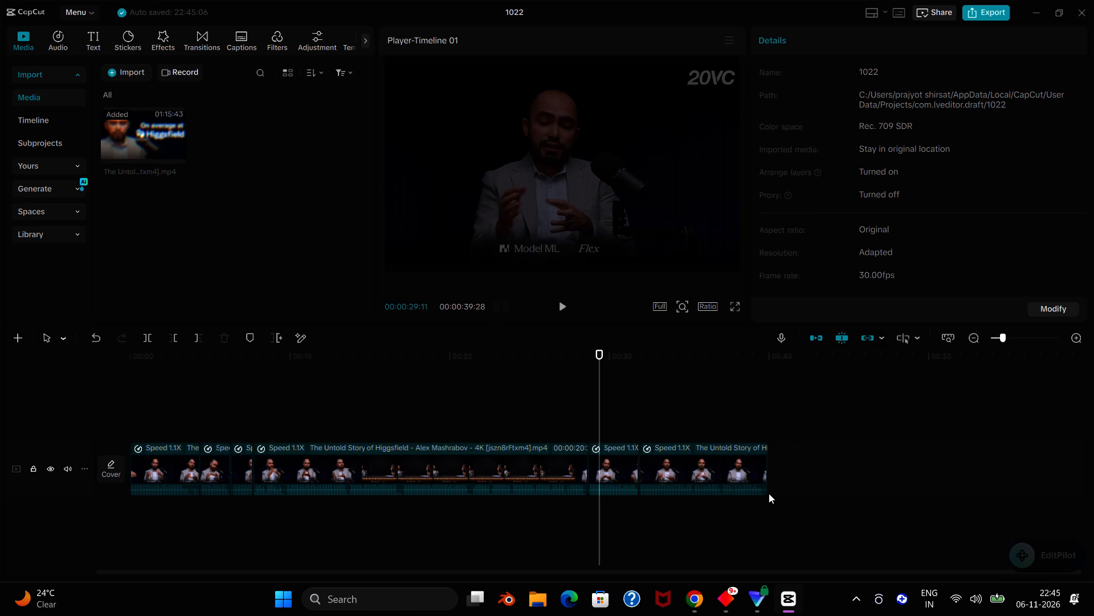
pyautogui.click(853, 419)
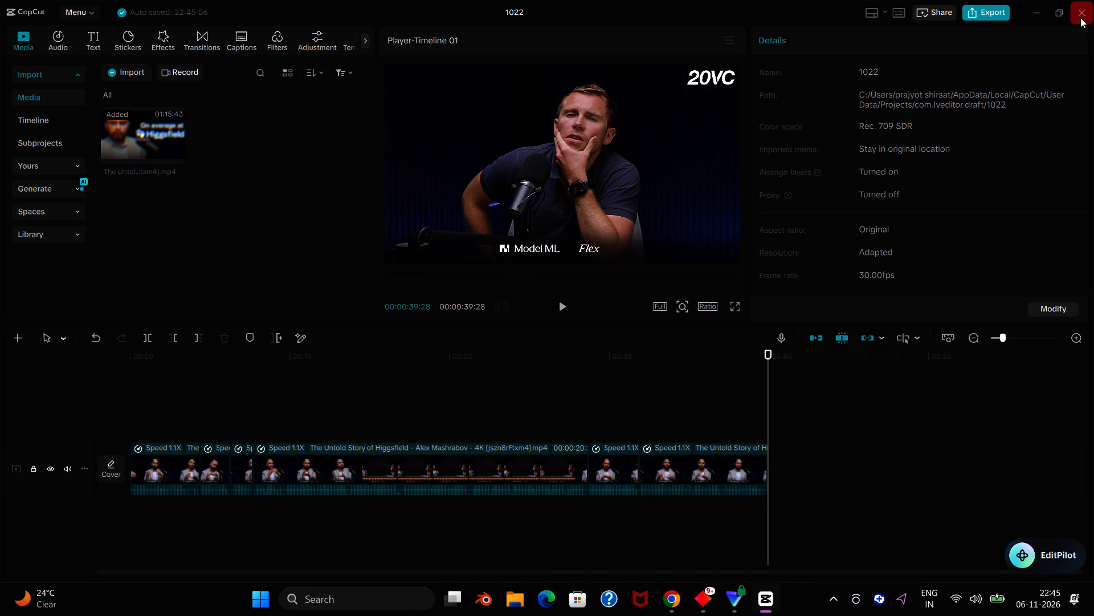
# Close project 1022 and return to the CapCut home screen.
pyautogui.click(1080, 18)
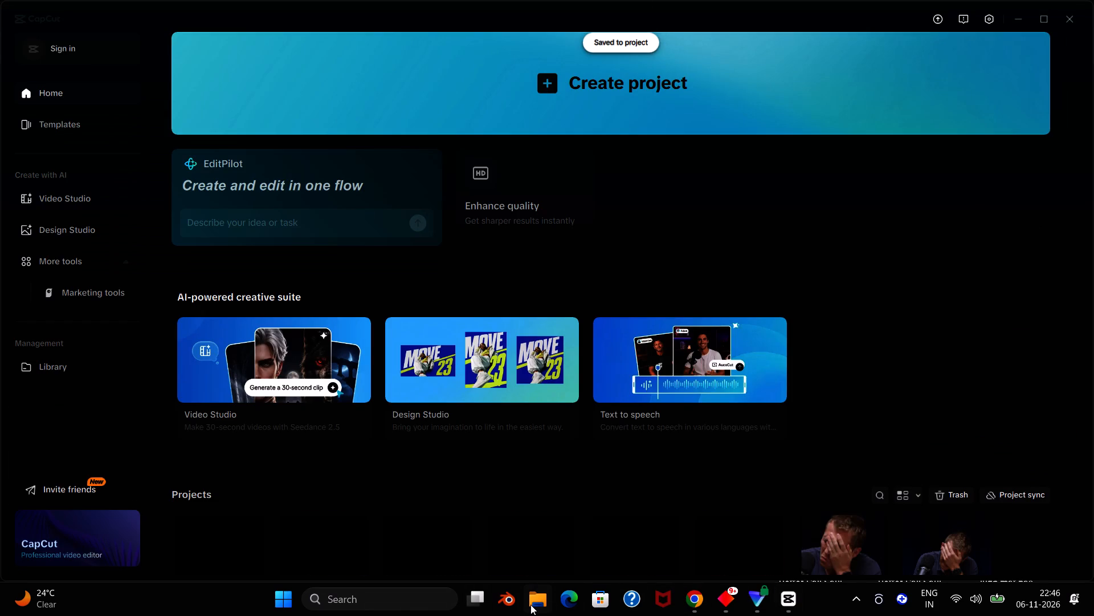
# Search Windows for "wha" and open the top match.
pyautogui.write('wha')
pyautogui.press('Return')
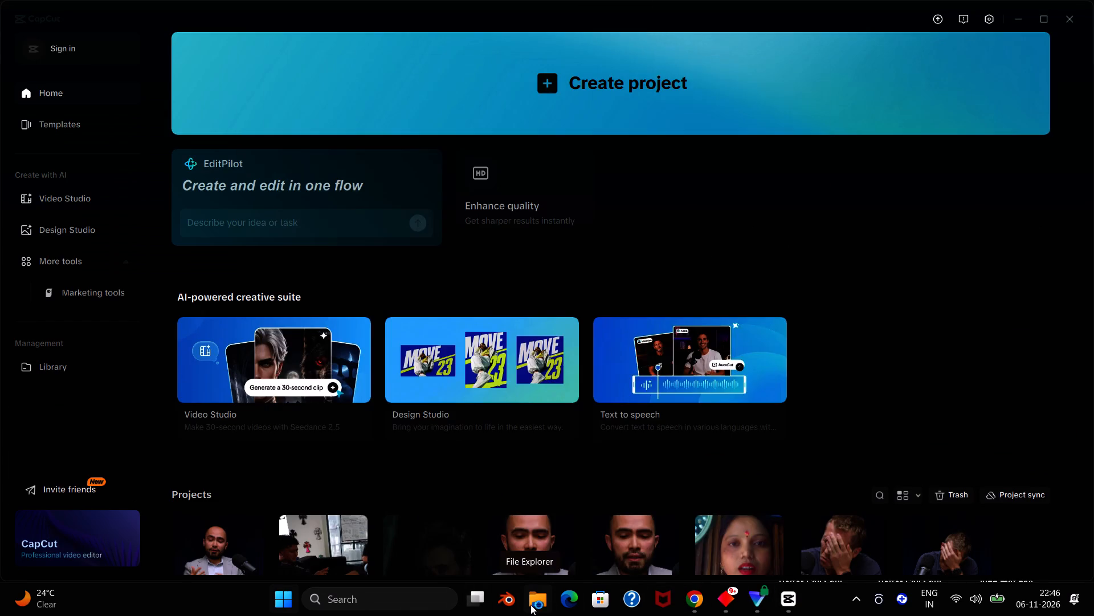
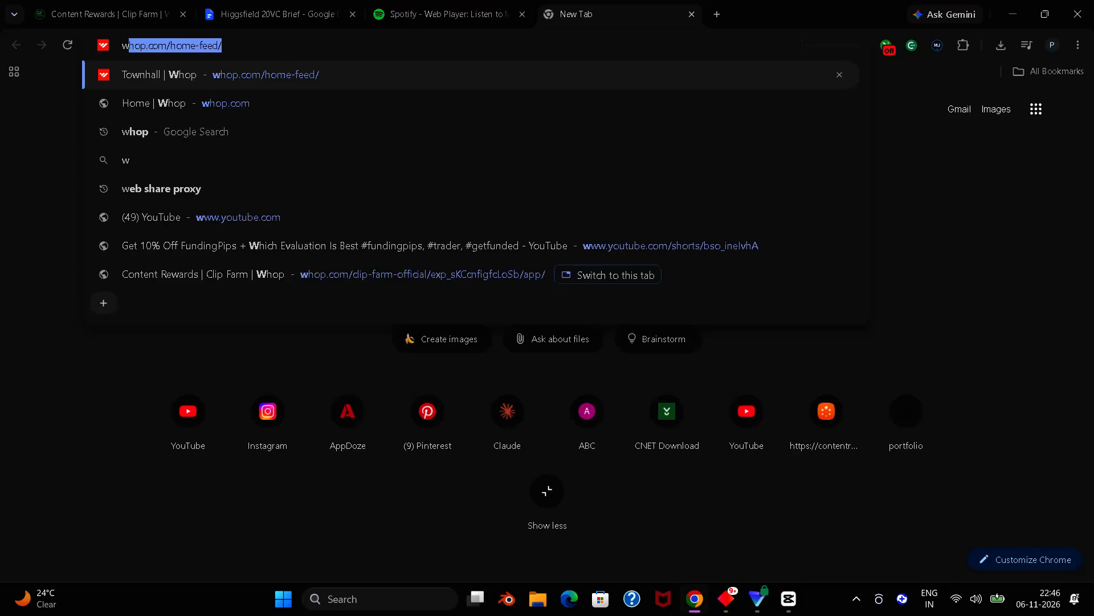
# Search for WhatsApp in the new Chrome tab.
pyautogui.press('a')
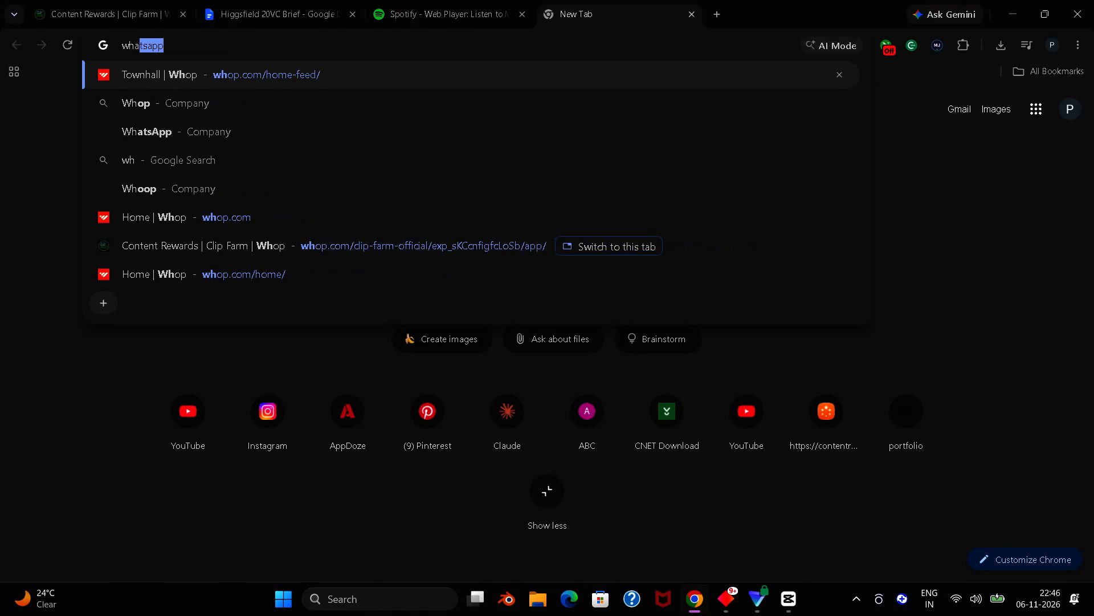
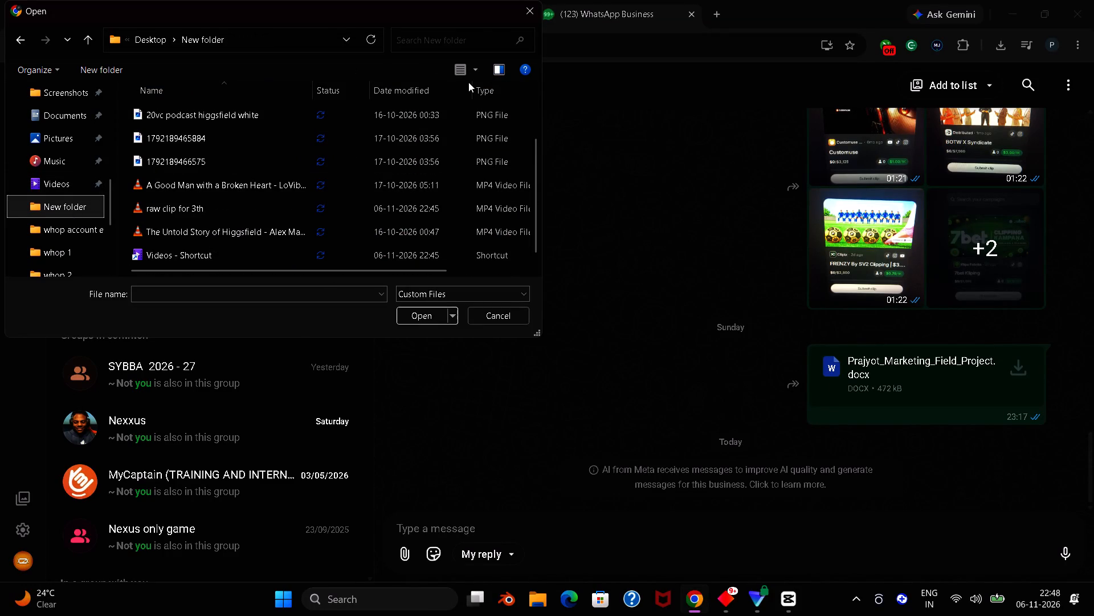
# Change the file picker's view of New folder to a layout showing thumbnails, clip lengths and file sizes.
pyautogui.click(495, 78)
pyautogui.click(495, 78)
pyautogui.click(470, 71)
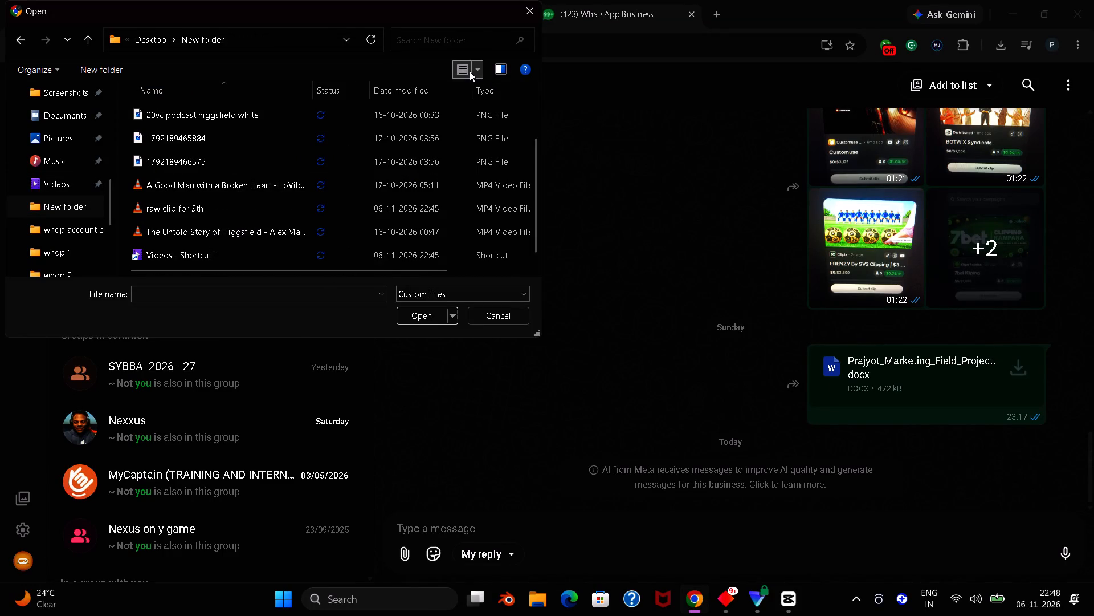
pyautogui.click(470, 71)
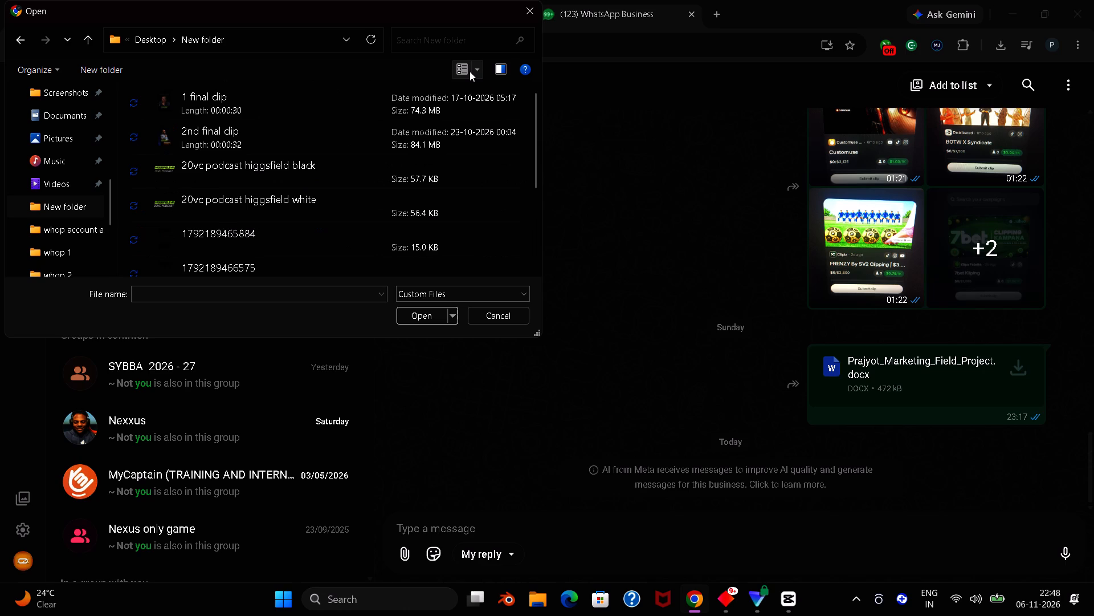
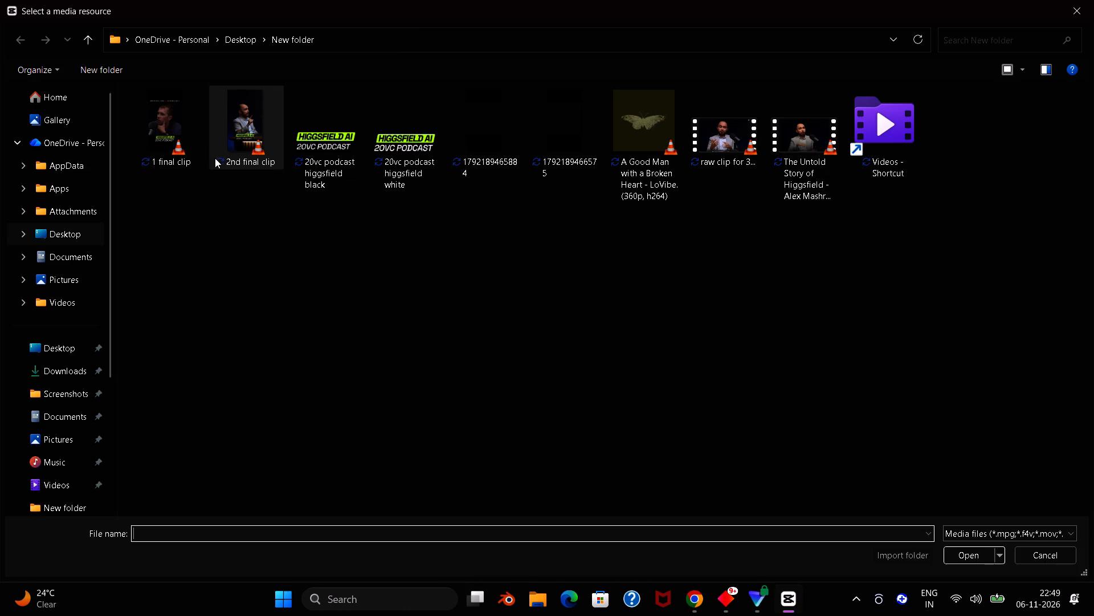
# Import the 4K video "The Untold Story of Higgsfield" from New folder into project 1106's media.
pyautogui.tripleClick(805, 127)
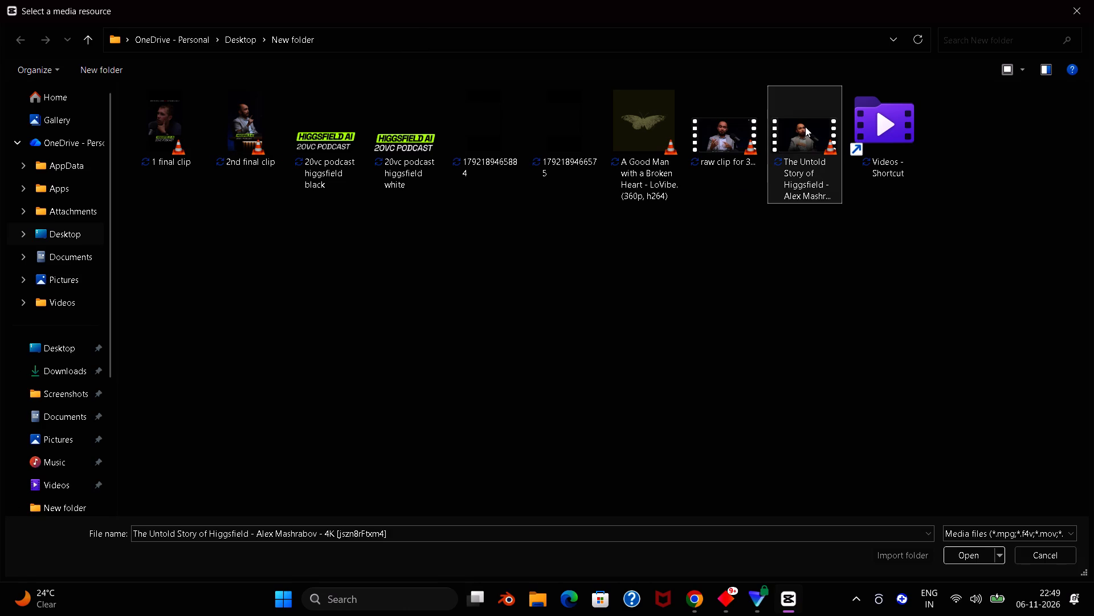
pyautogui.click(805, 127)
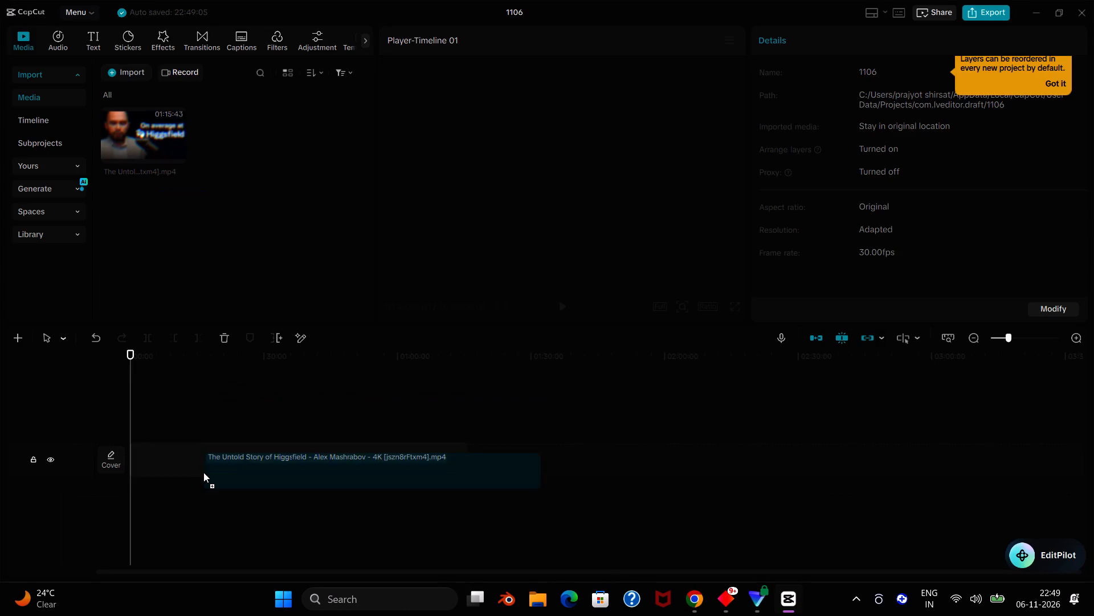
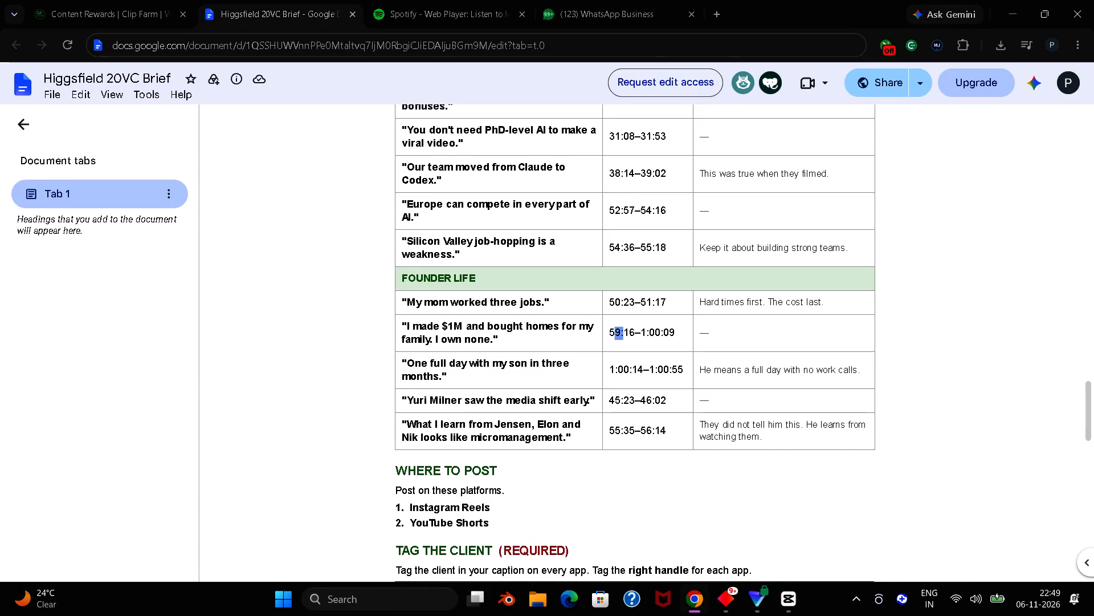
# Check the brief's 59:16–1:00:09 time range, switch to CapCut, and split the podcast video at about 59:17.
pyautogui.click(613, 330)
pyautogui.hotkey('alt', 'Tab')
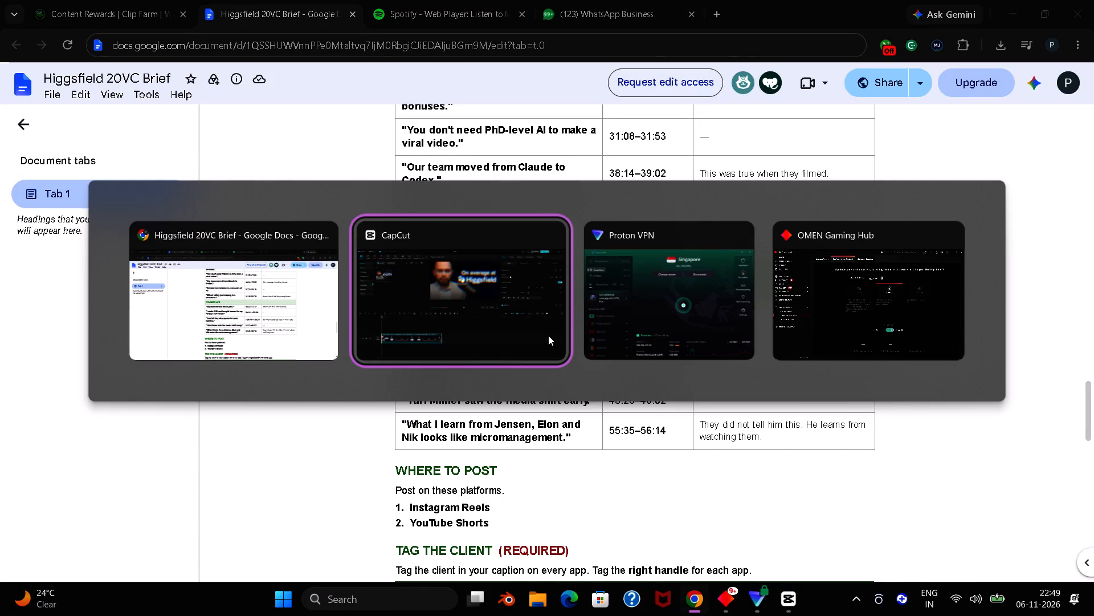
pyautogui.moveTo(365, 400); pyautogui.dragTo(356, 400)
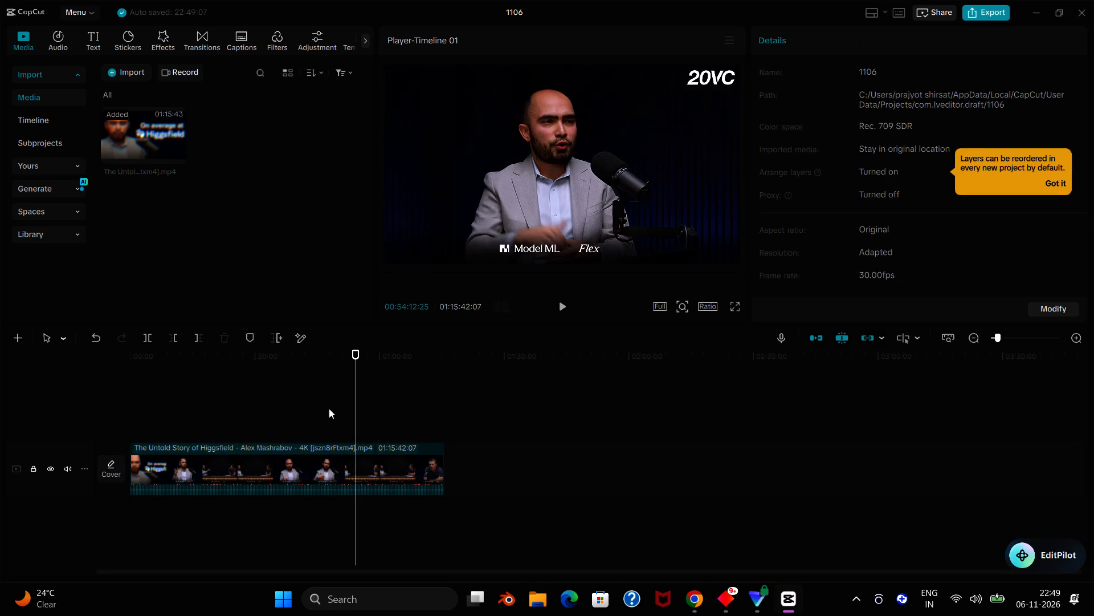
pyautogui.click(329, 408)
pyautogui.click(360, 408)
pyautogui.click(366, 408)
pyautogui.click(376, 408)
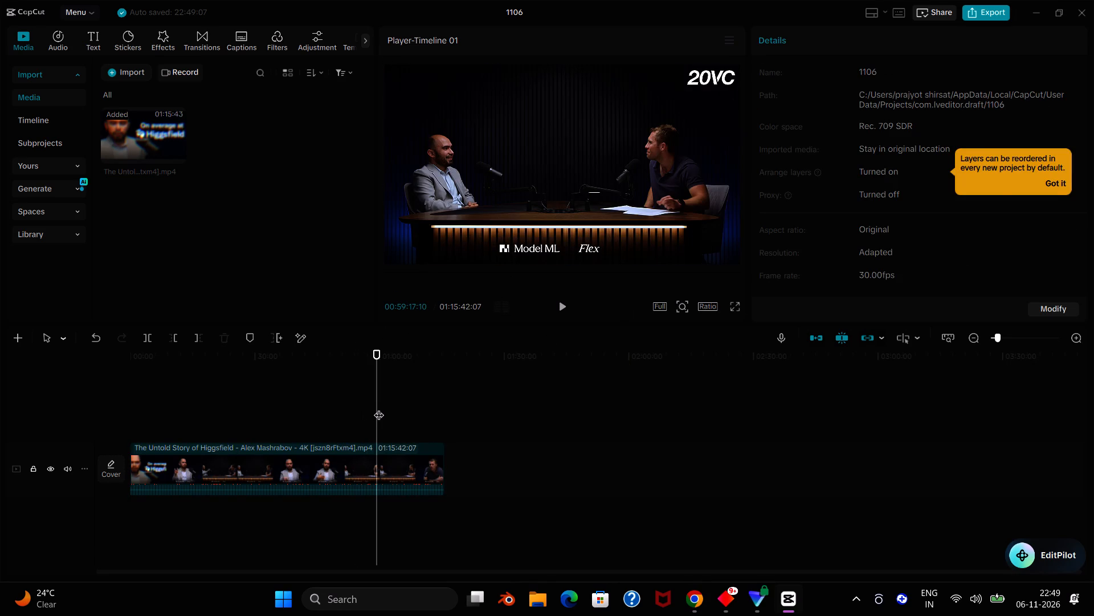
pyautogui.hotkey('alt', 'Tab')
pyautogui.hotkey('alt', 'Tab')
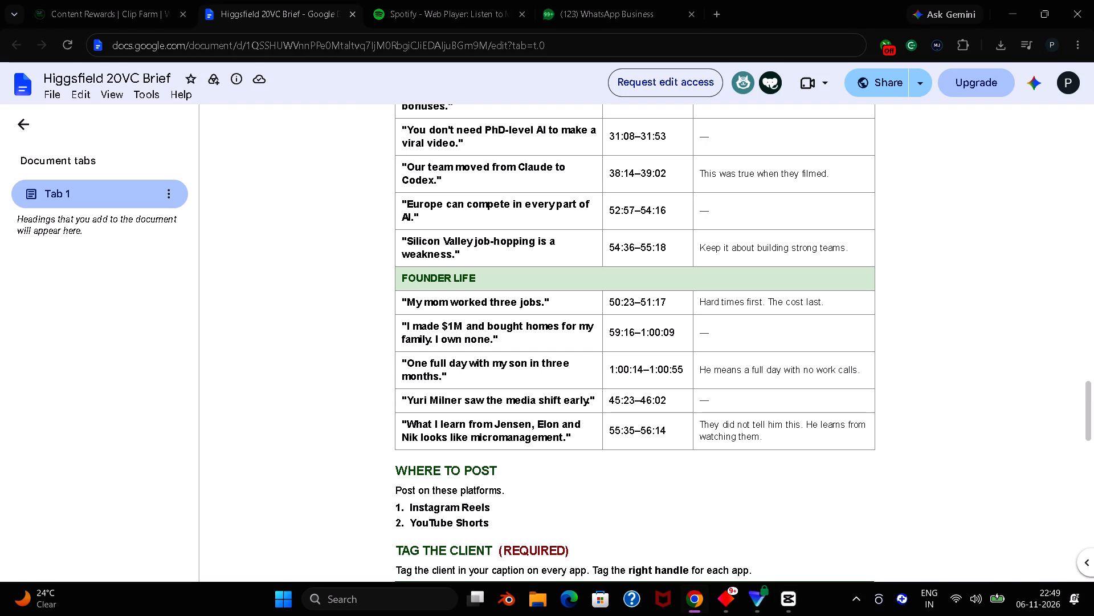
pyautogui.hotkey('ctrl', 'b')
# Play the podcast from the cut, recheck the brief's end time, and split the video at about 1:00:00.
pyautogui.press('space')
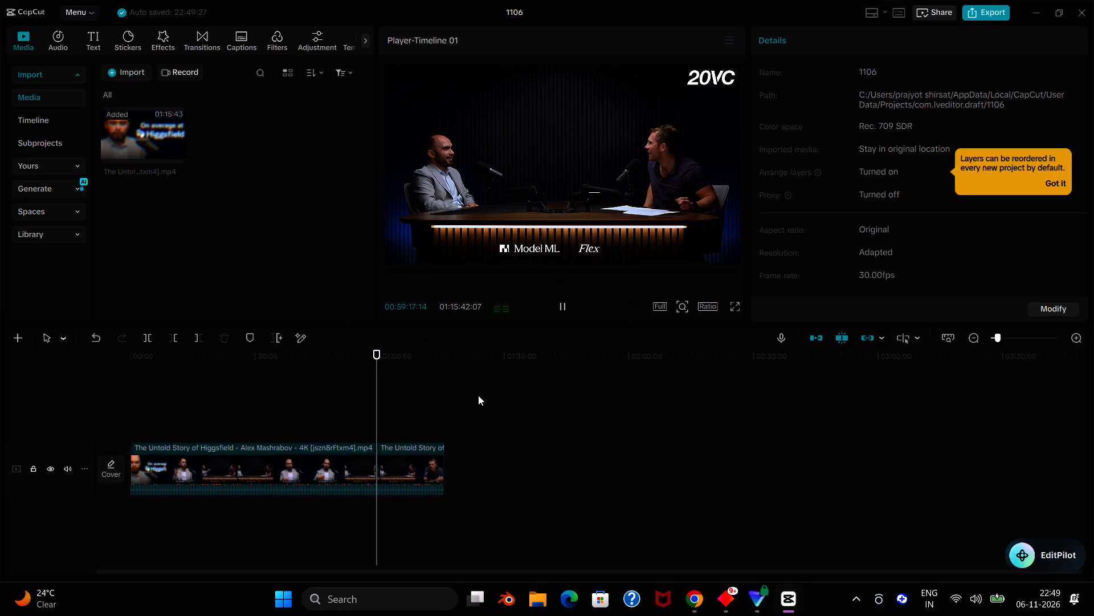
pyautogui.keyDown('ctrl'); pyautogui.scroll(5, 478, 395); pyautogui.keyUp('ctrl')
pyautogui.keyDown('ctrl'); pyautogui.scroll(4, 637, 395); pyautogui.keyUp('ctrl')
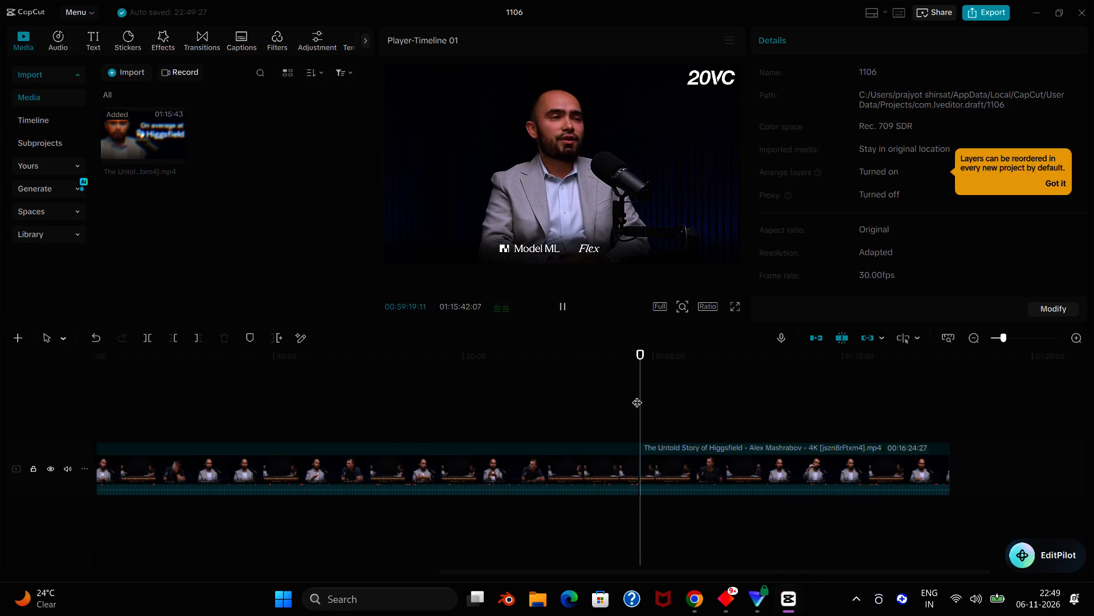
pyautogui.keyDown('ctrl'); pyautogui.scroll(-1, 638, 395); pyautogui.keyUp('ctrl')
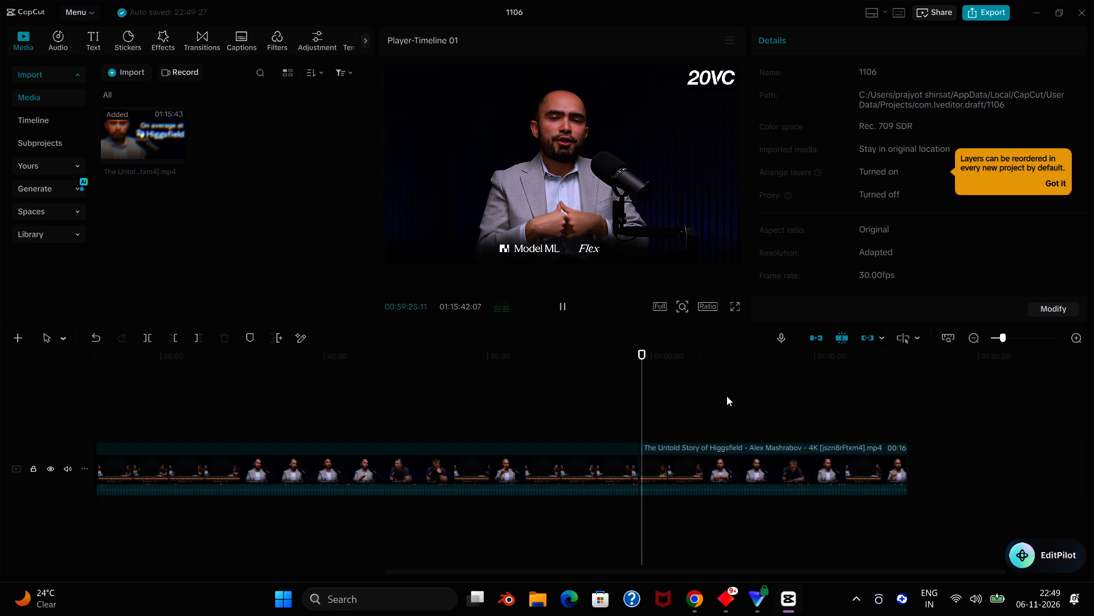
pyautogui.hotkey('alt', 'Tab')
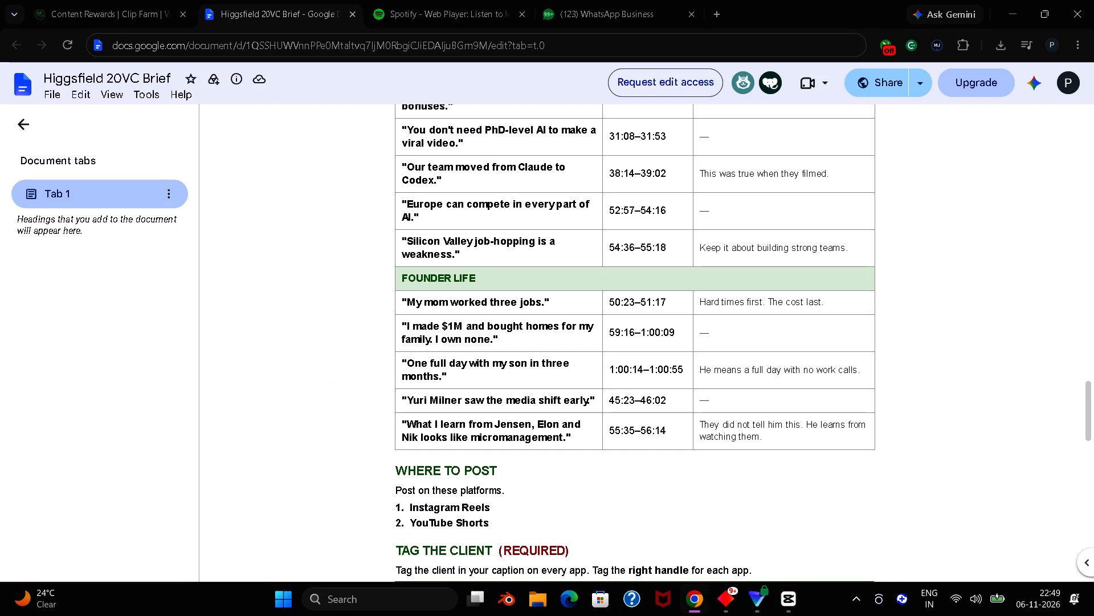
pyautogui.hotkey('alt', 'Tab')
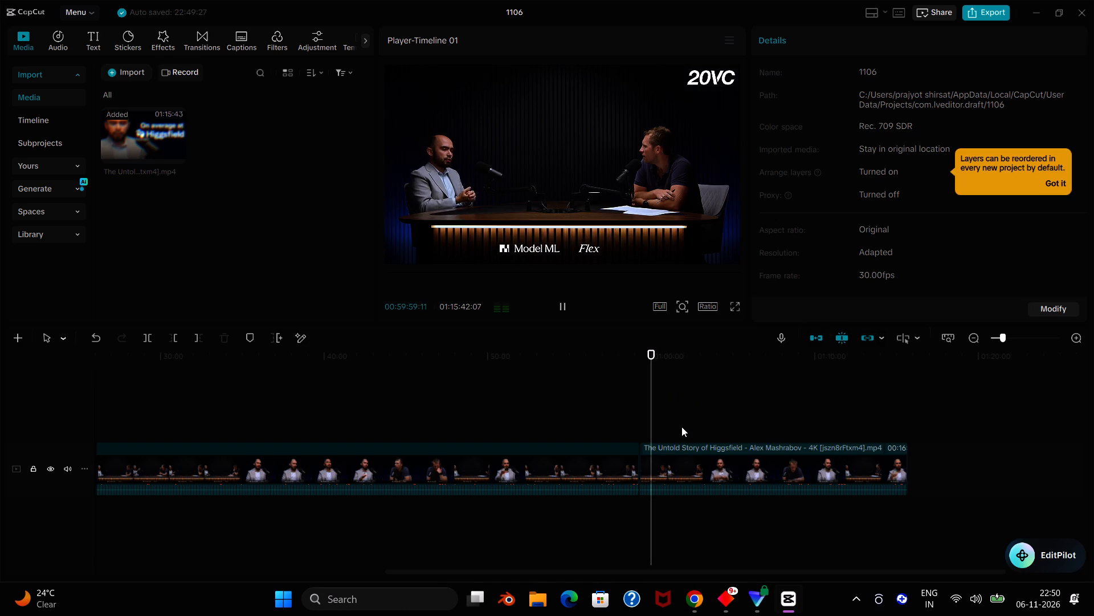
pyautogui.press('space')
pyautogui.hotkey('ctrl', 'b')
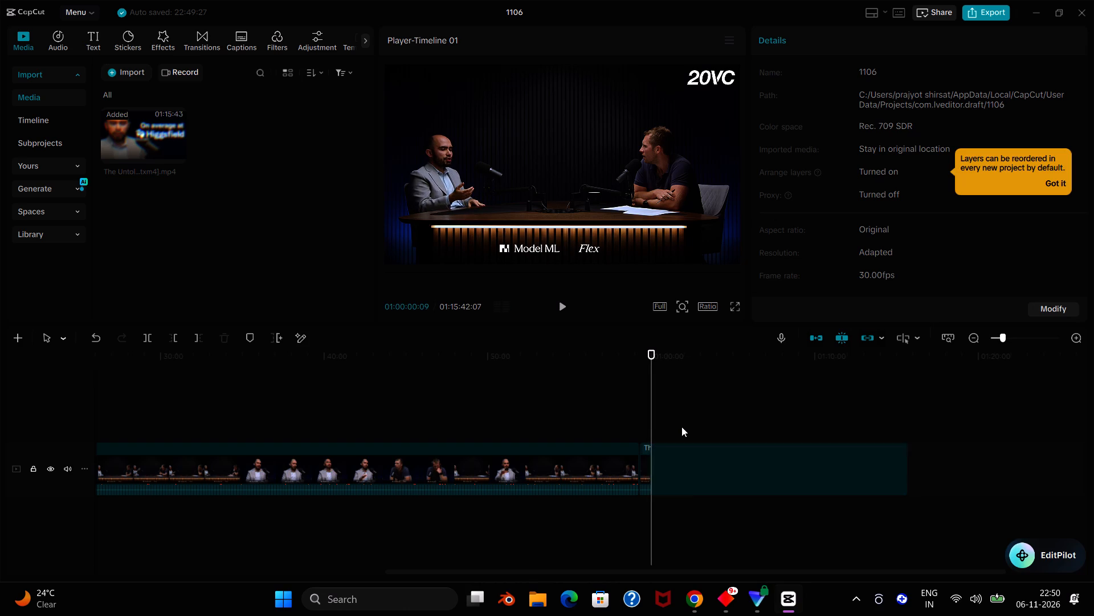
# Delete the footage after and before the selected founder-life segment, keeping only that segment on the timeline.
pyautogui.click(717, 487)
pyautogui.press('BackSpace')
pyautogui.click(423, 487)
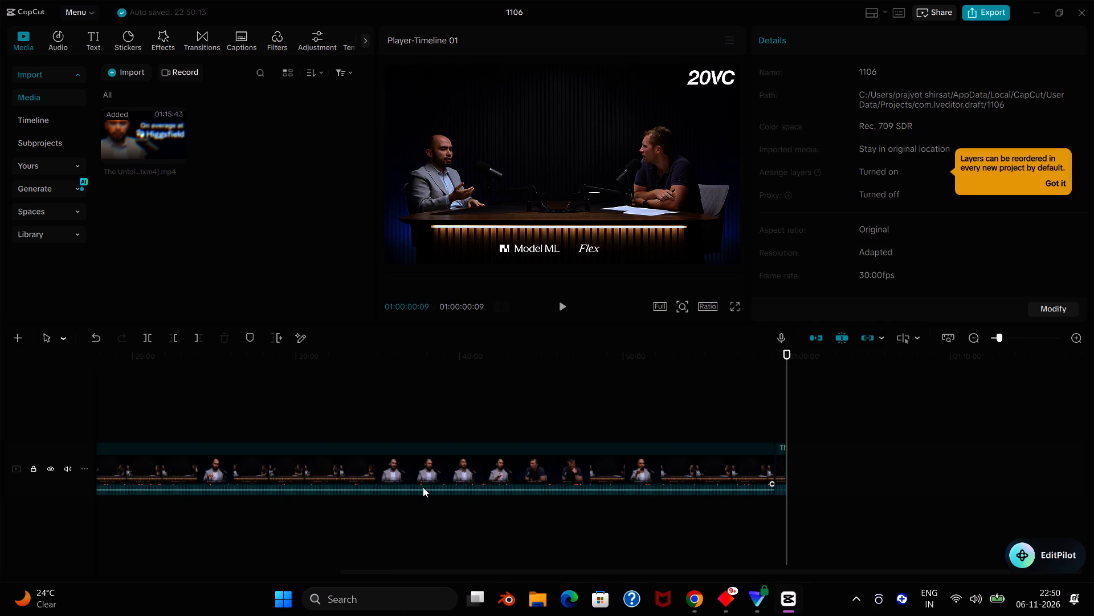
pyautogui.press('BackSpace')
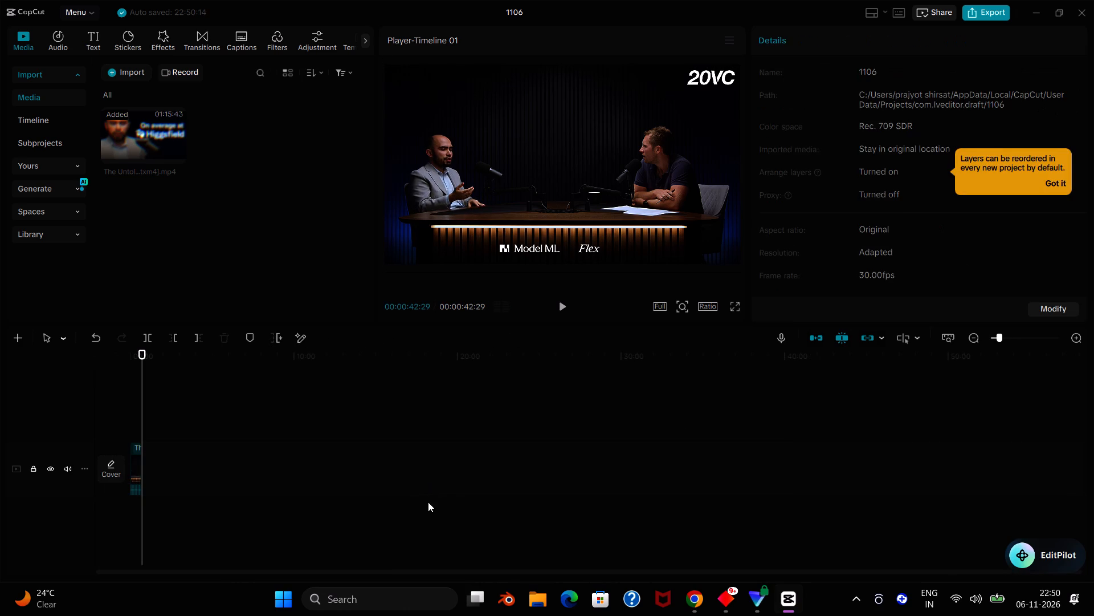
# Preview the segment's opening, split it at about 1.5 seconds, and delete the piece before the cut.
pyautogui.scroll(5, 424, 502)
pyautogui.keyDown('ctrl'); pyautogui.scroll(4, 424, 502); pyautogui.keyUp('ctrl')
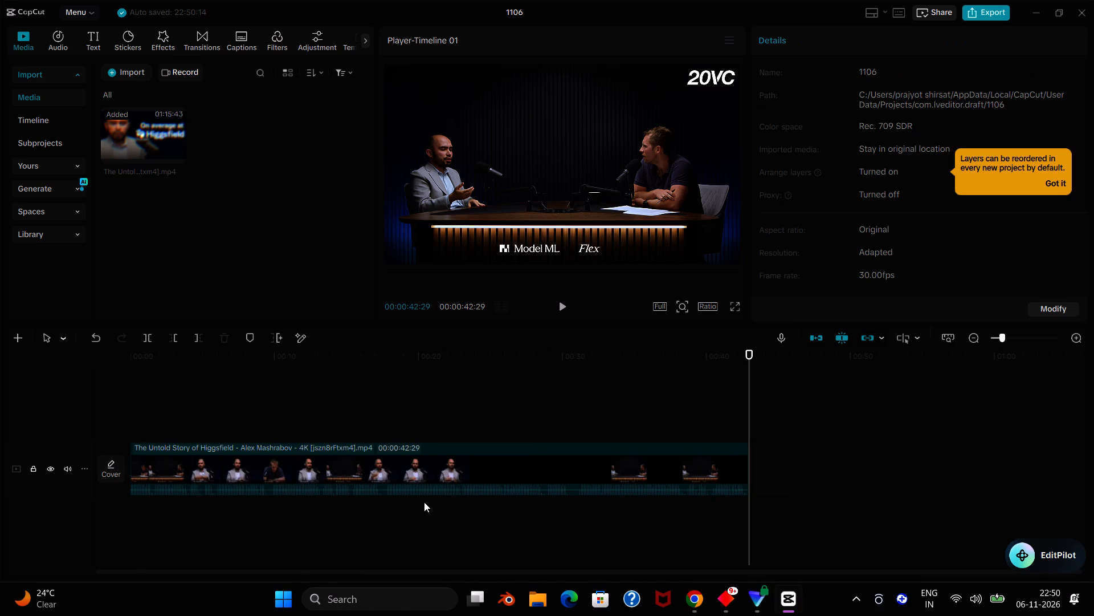
pyautogui.click(128, 409)
pyautogui.doubleClick(125, 409)
pyautogui.click(120, 409)
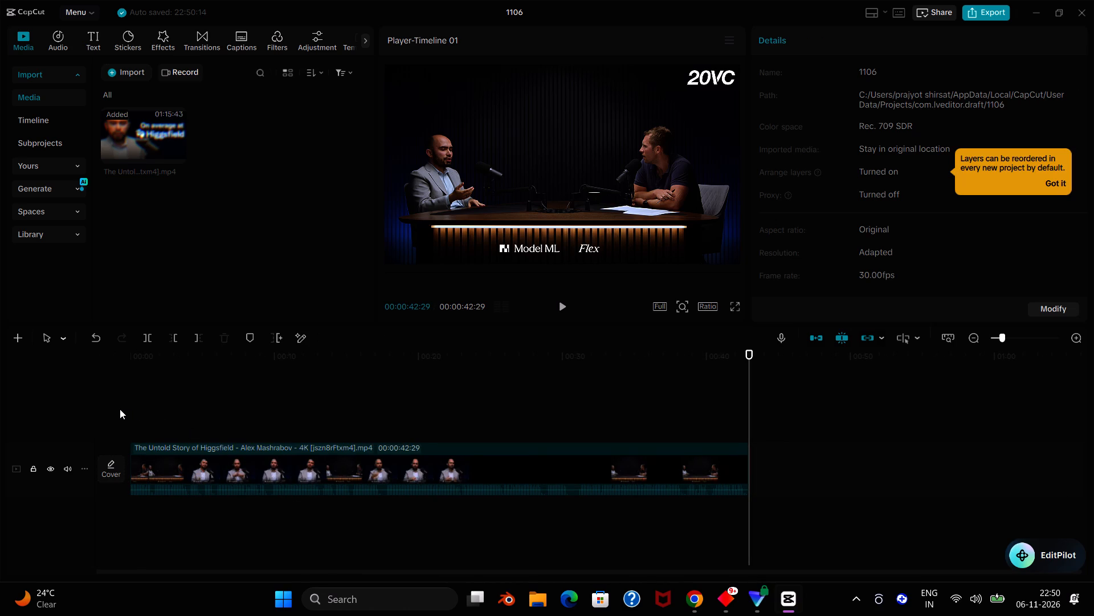
pyautogui.press('space')
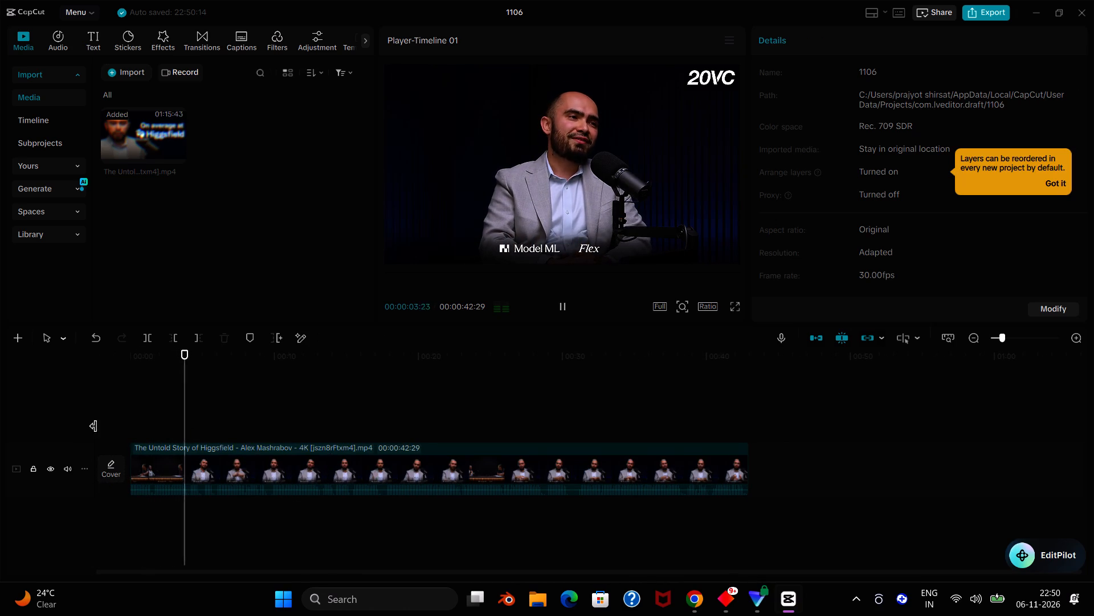
pyautogui.click(108, 411)
pyautogui.press('space')
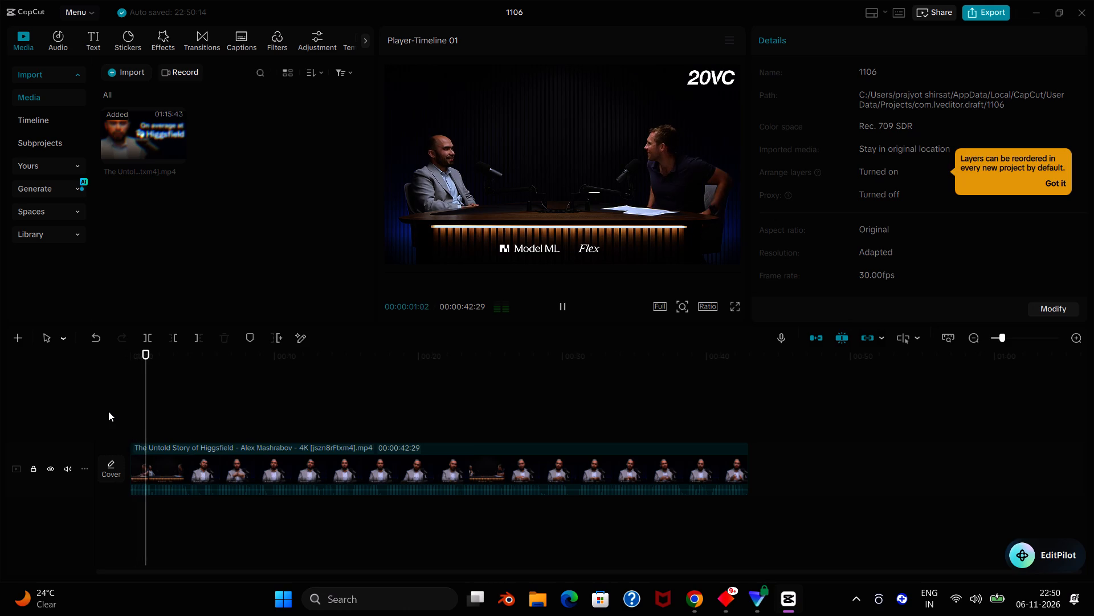
pyautogui.press('space')
pyautogui.hotkey('ctrl', 'b')
pyautogui.click(143, 464)
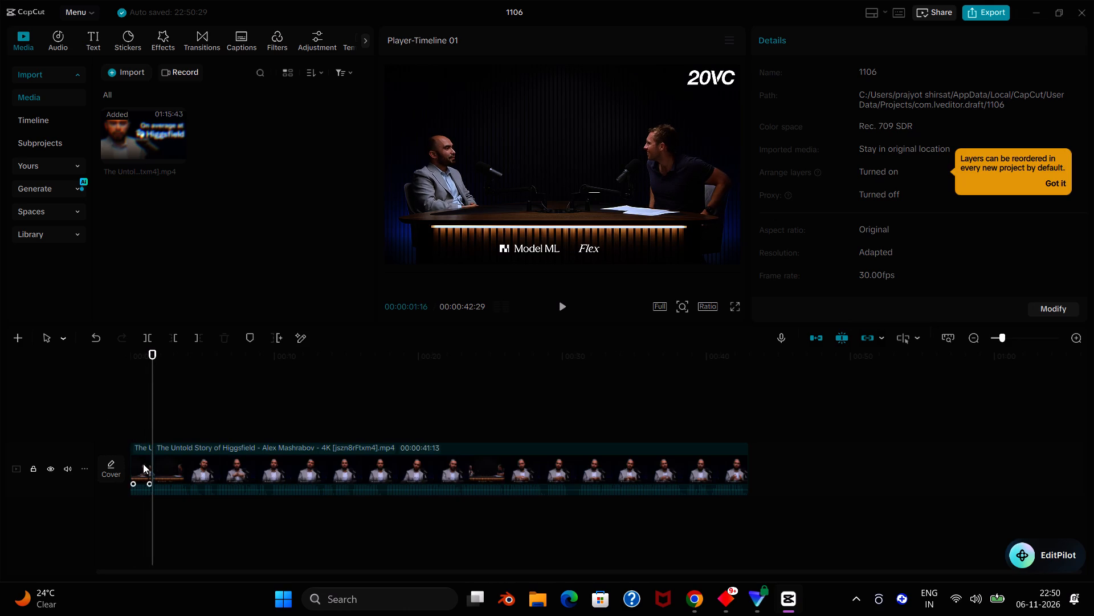
pyautogui.press('BackSpace')
# Set the trimmed clip's playback speed to 1.1x.
pyautogui.doubleClick(115, 403)
pyautogui.press('space')
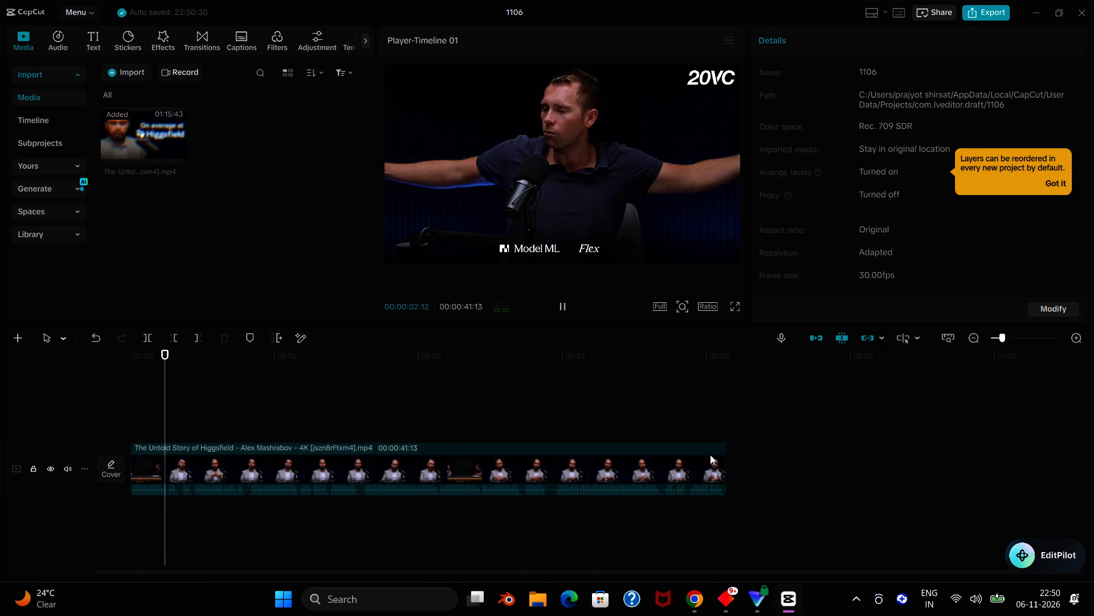
pyautogui.click(691, 456)
pyautogui.click(866, 41)
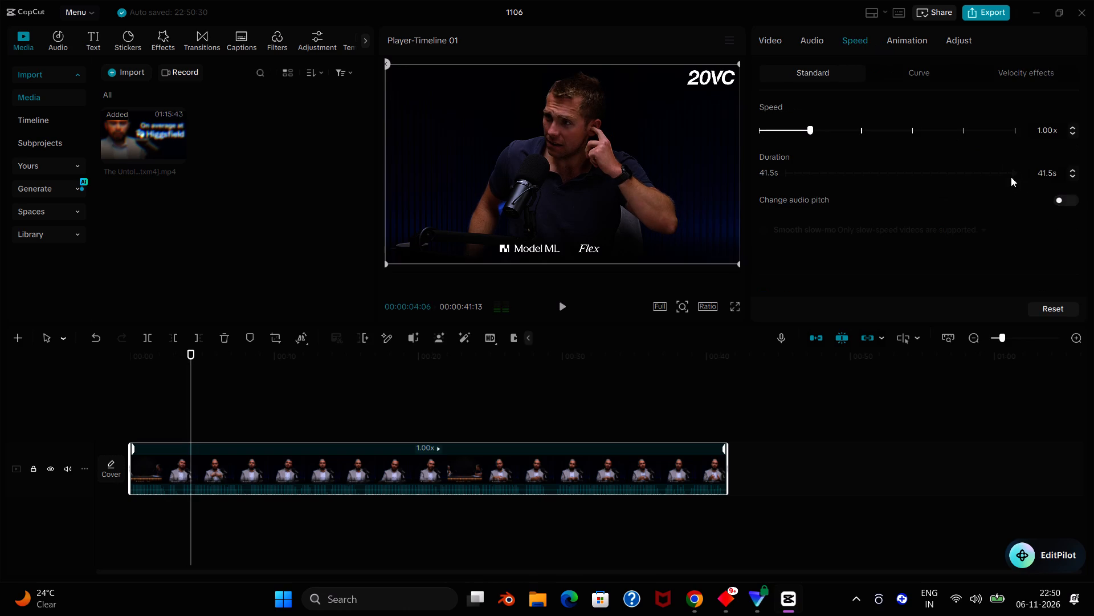
pyautogui.moveTo(1058, 125); pyautogui.dragTo(1030, 125)
pyautogui.write('1.1')
pyautogui.press('Return')
# Play through the sped-up clip and cut out the section between about 24.7 and 26.9 seconds.
pyautogui.press('space')
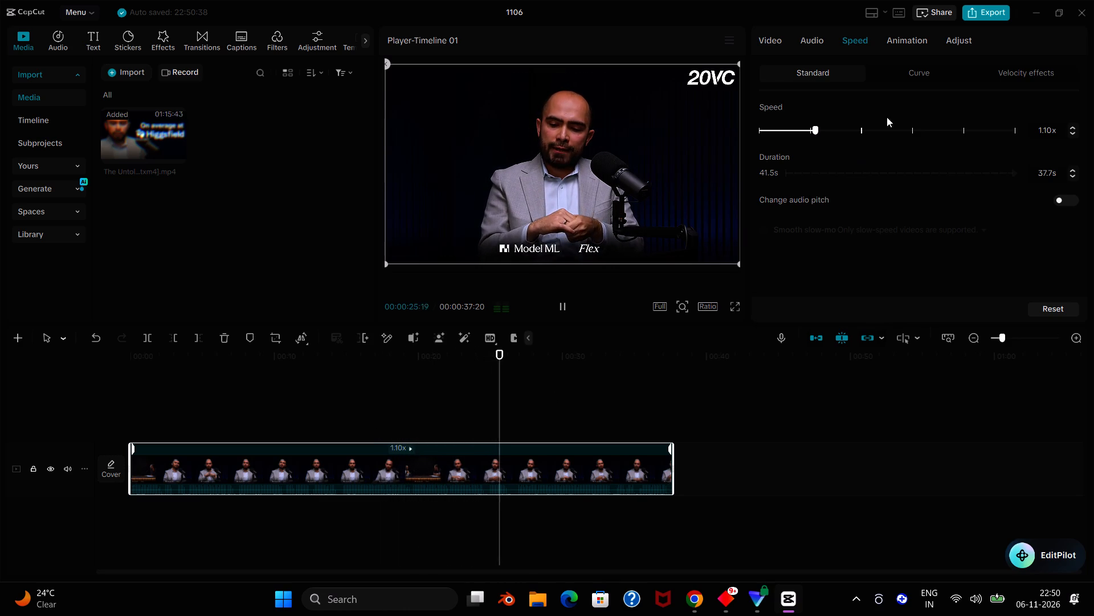
pyautogui.click(785, 43)
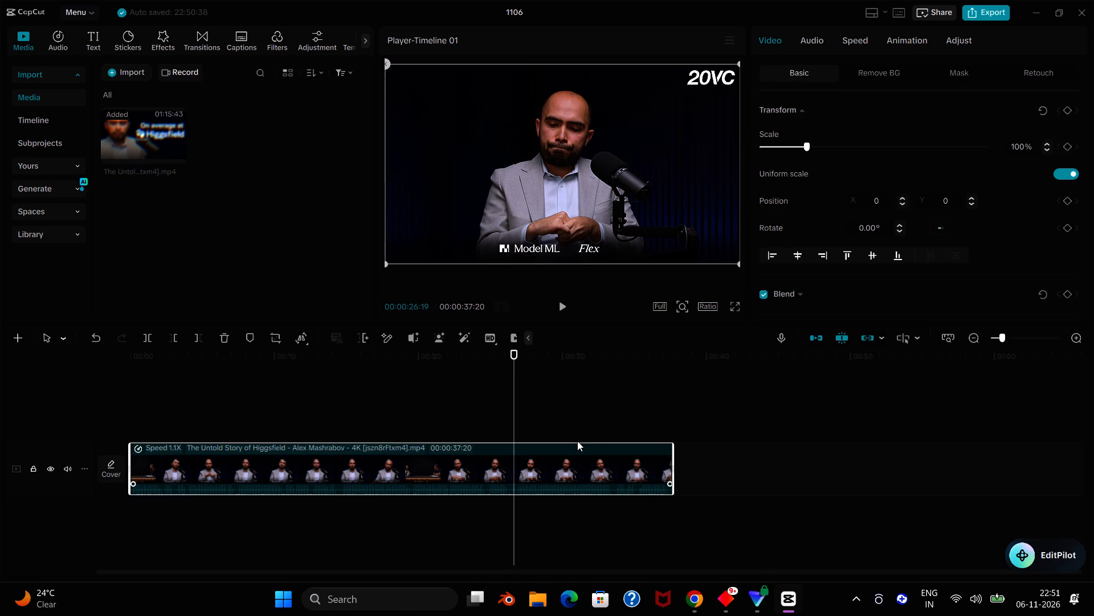
pyautogui.press('space')
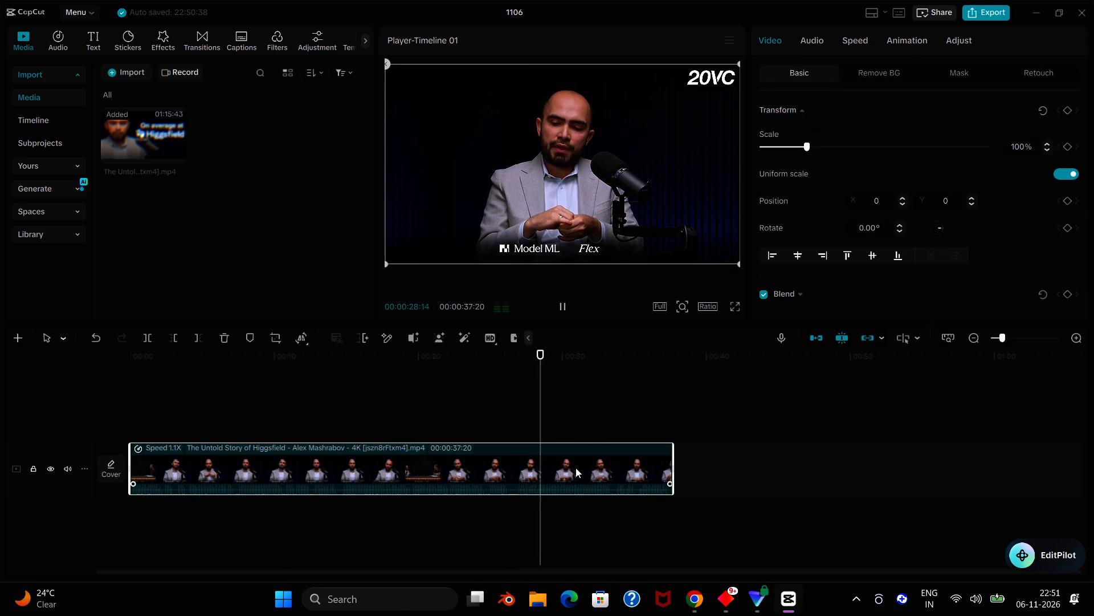
pyautogui.click(462, 393)
pyautogui.press('space')
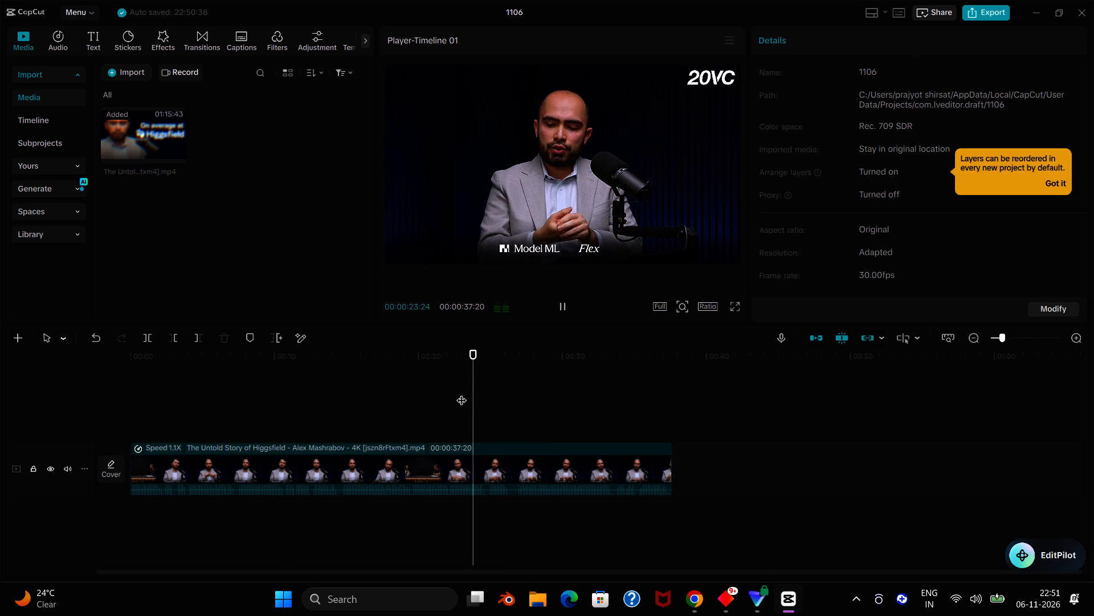
pyautogui.click(462, 393)
pyautogui.press('space')
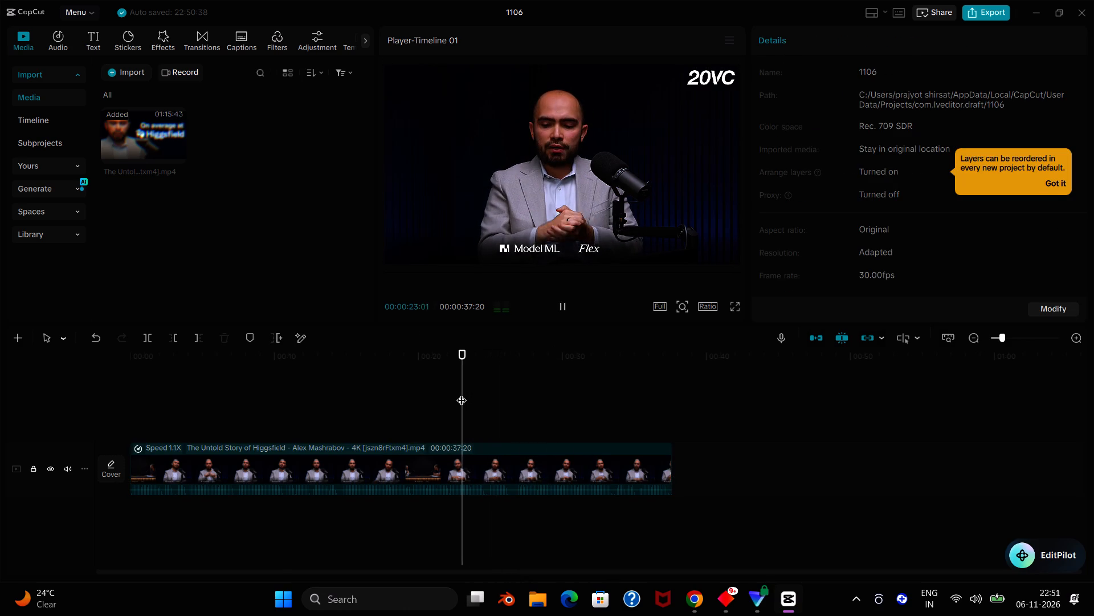
pyautogui.press('space')
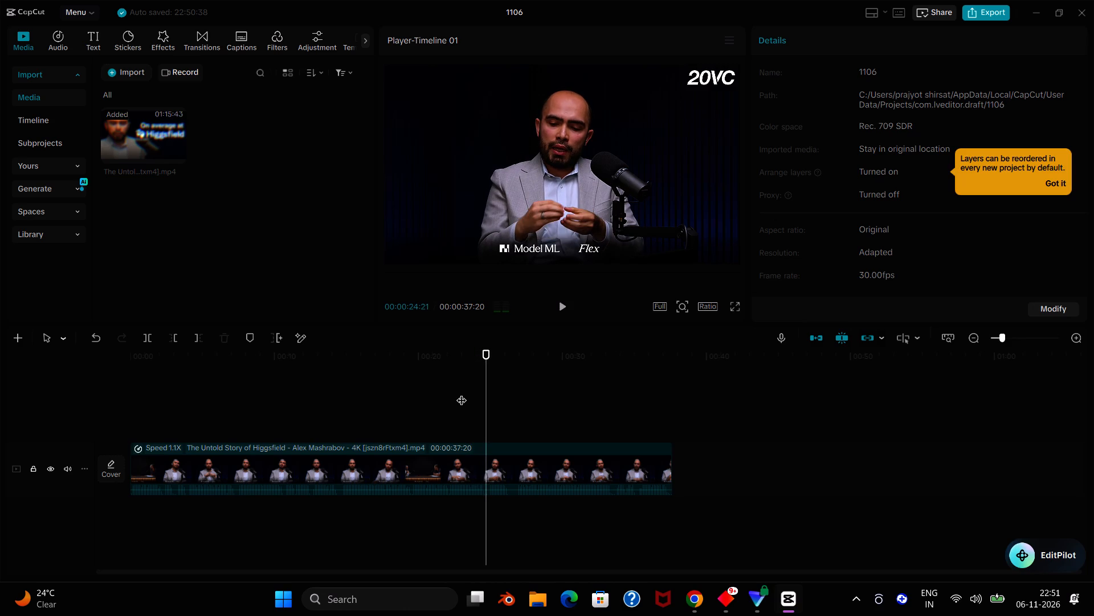
pyautogui.hotkey('ctrl', 'b')
pyautogui.press('space')
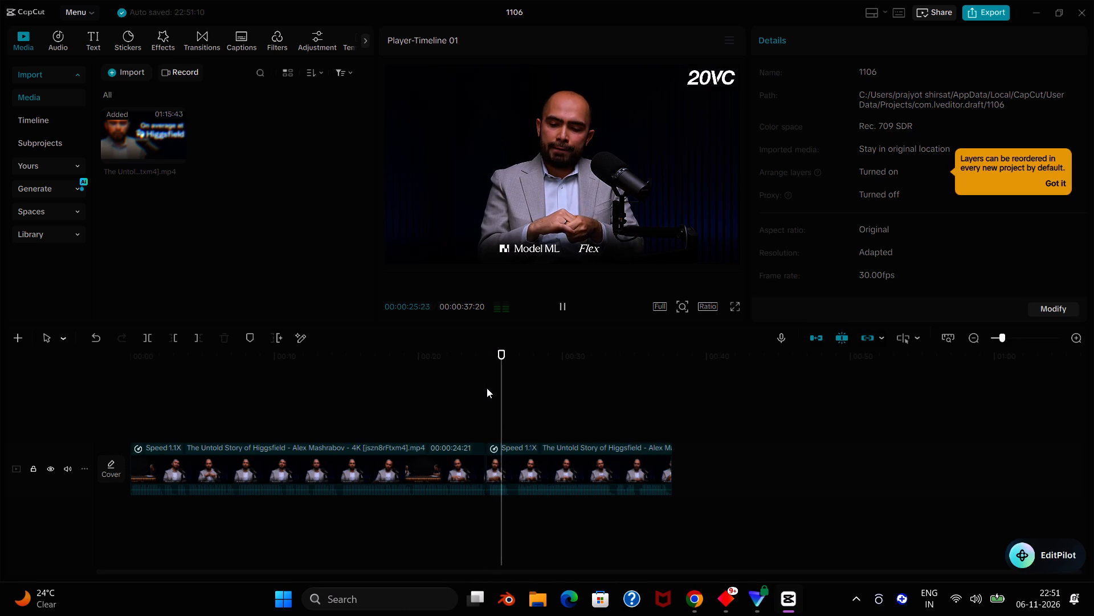
pyautogui.press('space')
pyautogui.hotkey('ctrl', 'b')
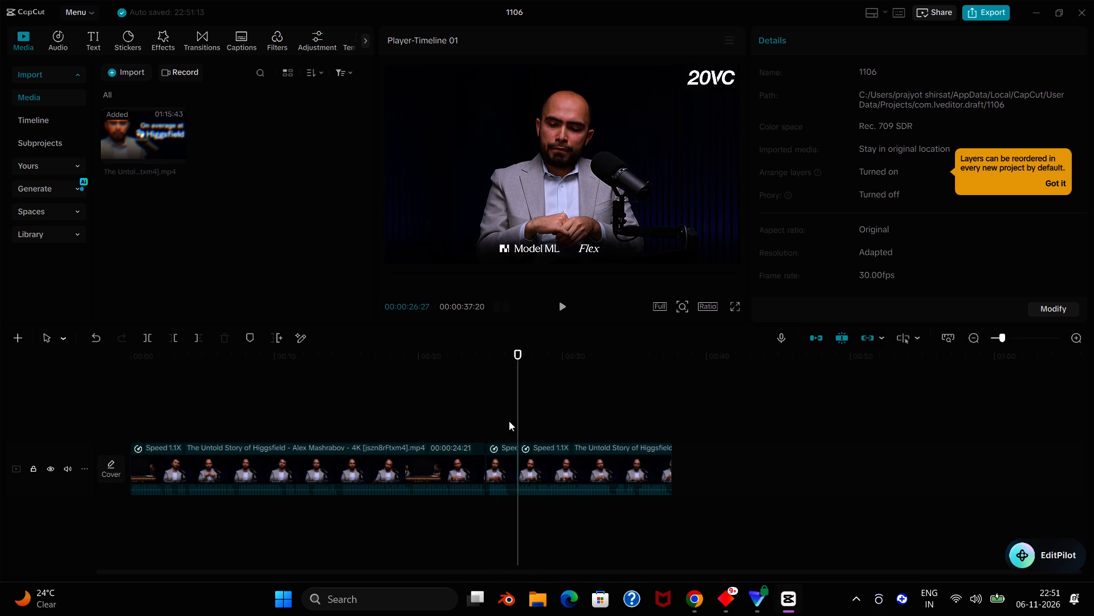
pyautogui.click(506, 444)
pyautogui.press('BackSpace')
# Review the rest of the clip, trim off its tail after about 35.1 seconds, and replay the opening.
pyautogui.click(479, 400)
pyautogui.press('space')
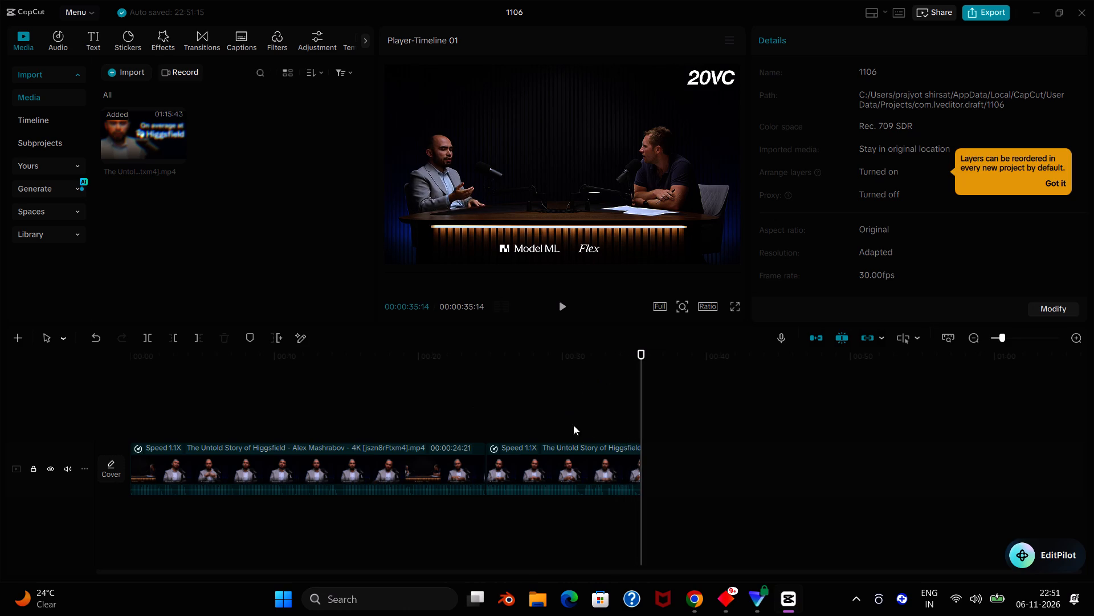
pyautogui.click(614, 414)
pyautogui.press('space')
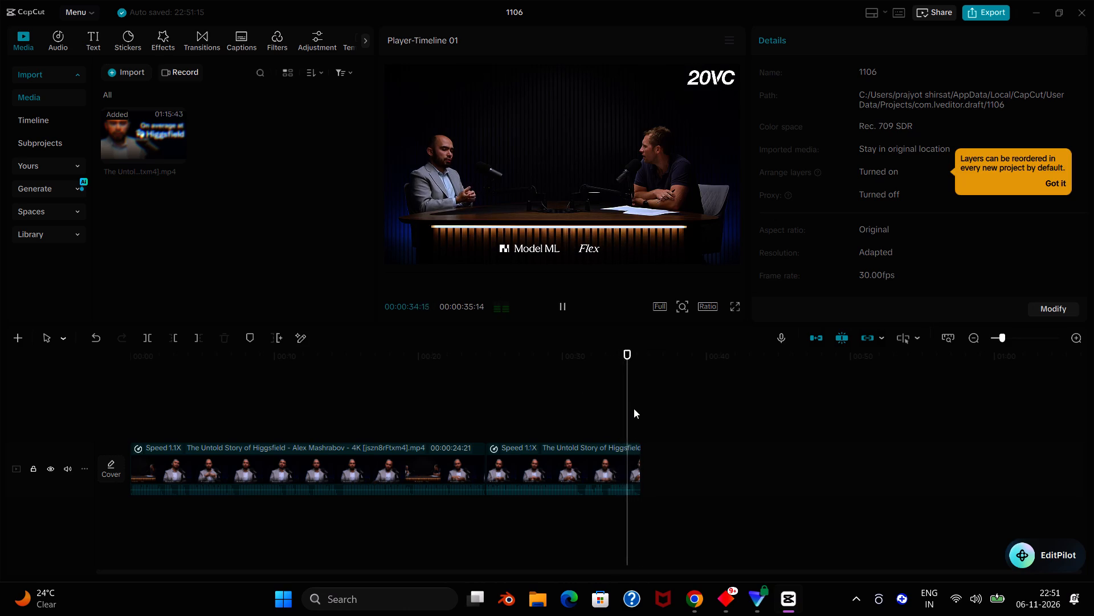
pyautogui.press('space')
pyautogui.hotkey('ctrl', 'b')
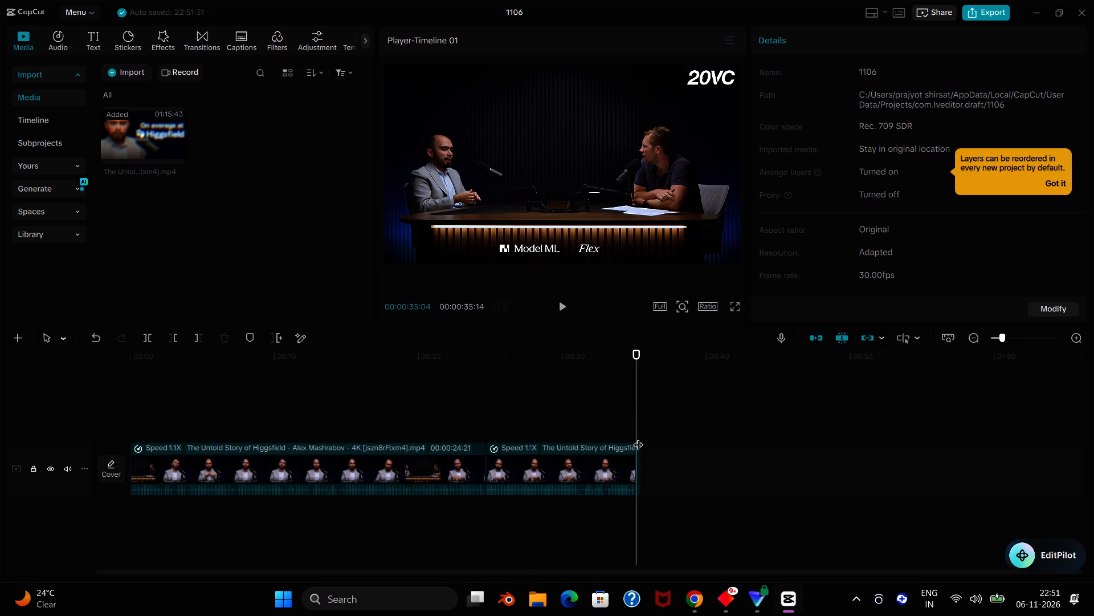
pyautogui.click(641, 448)
pyautogui.click(640, 448)
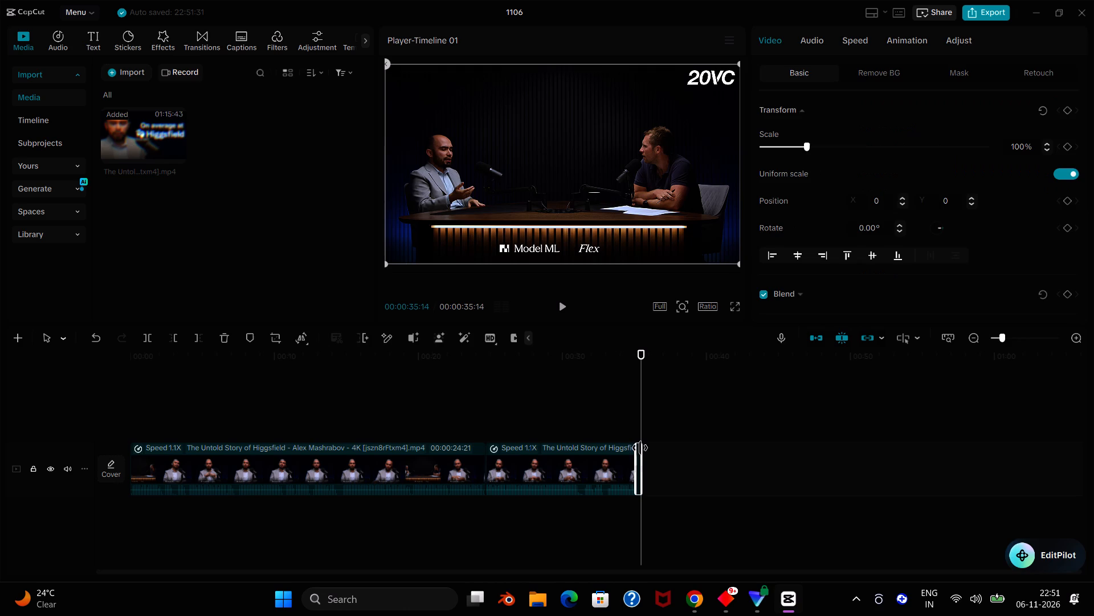
pyautogui.press('BackSpace')
pyautogui.doubleClick(120, 433)
pyautogui.press('space')
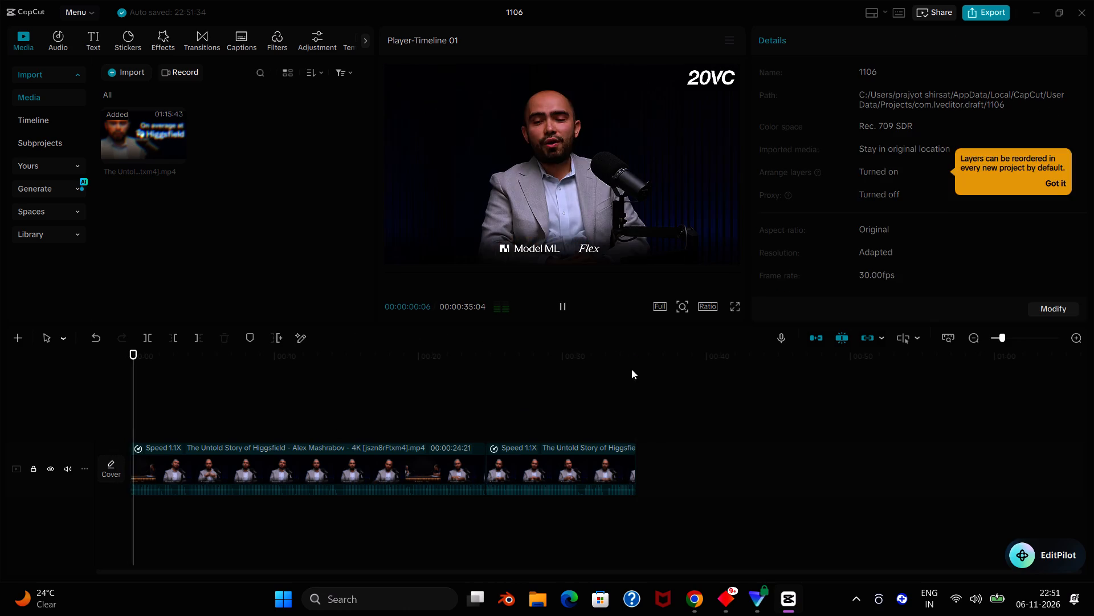
pyautogui.press('space')
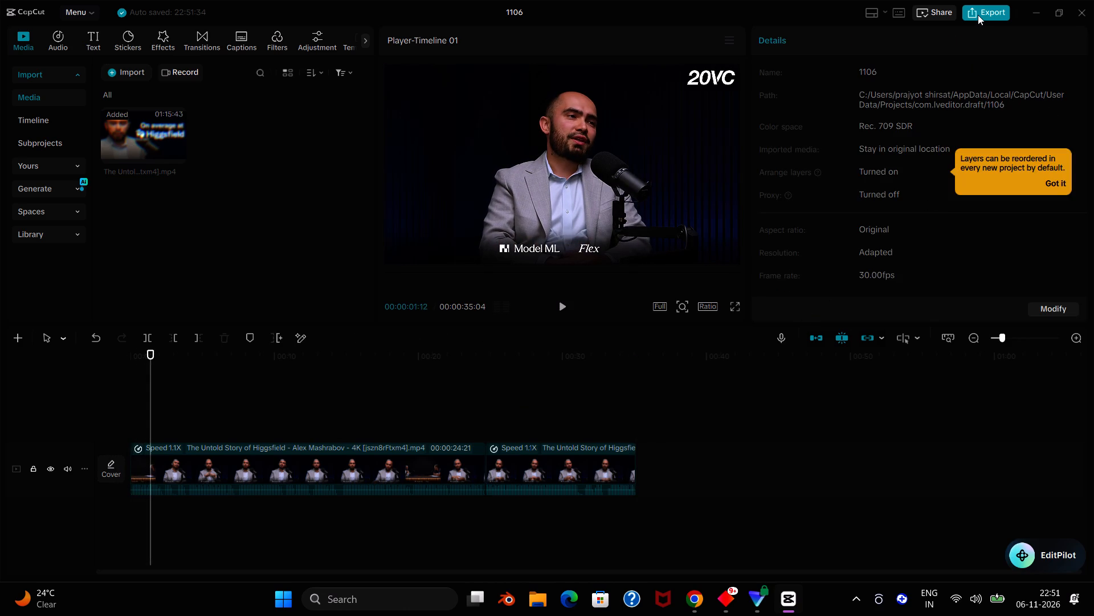
# Export the edited timeline as "raw clip for 4th" to New folder on the Desktop, and close the export window once finished.
pyautogui.press('space')
pyautogui.click(978, 15)
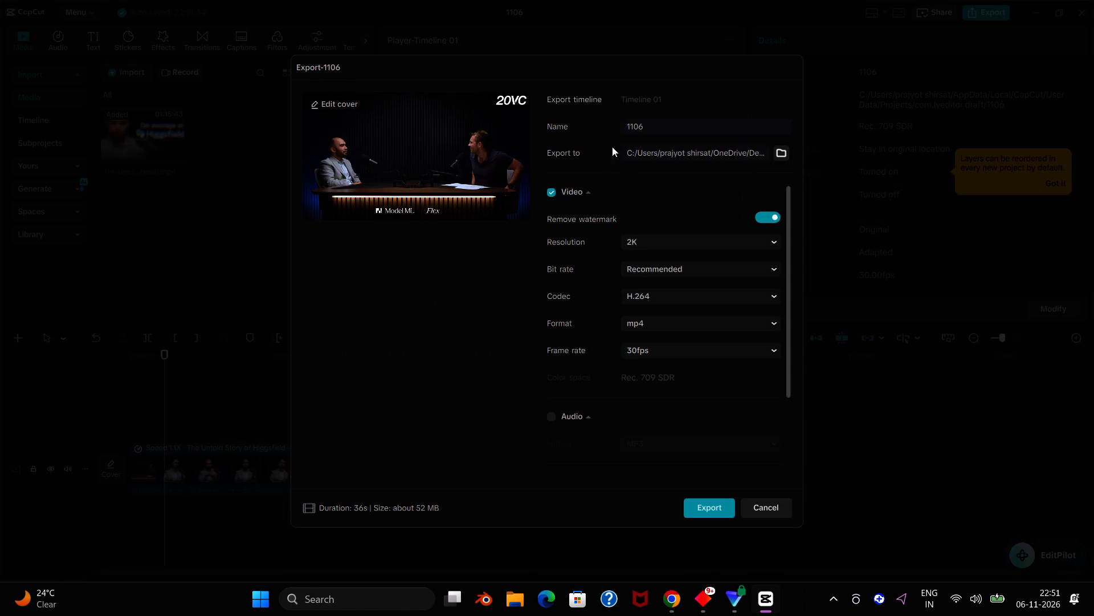
pyautogui.moveTo(647, 127); pyautogui.dragTo(618, 128)
pyautogui.write('raw clip for 4th')
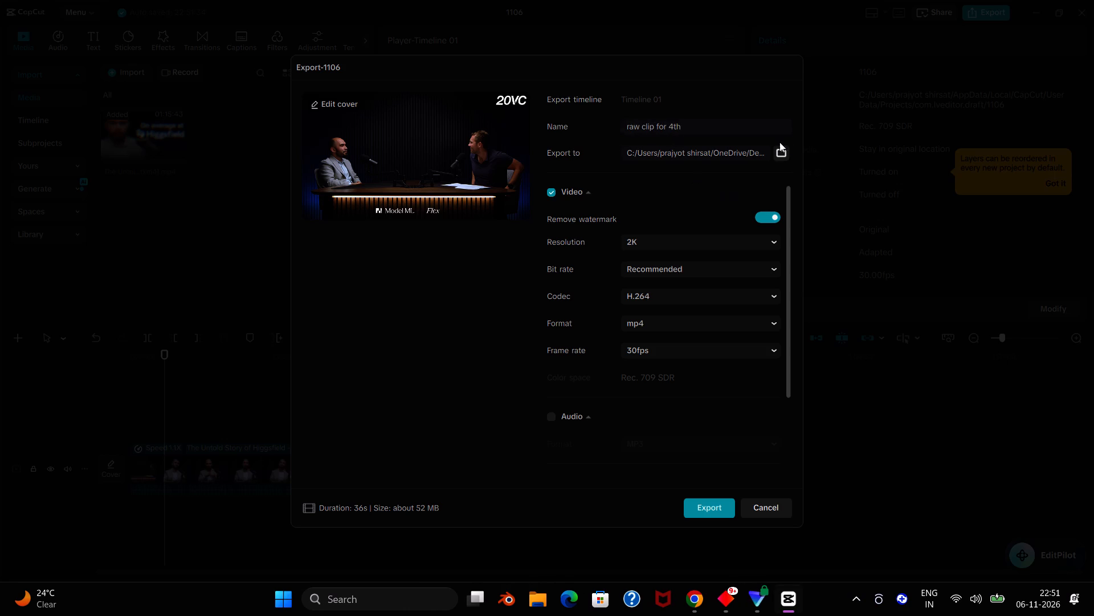
pyautogui.click(778, 155)
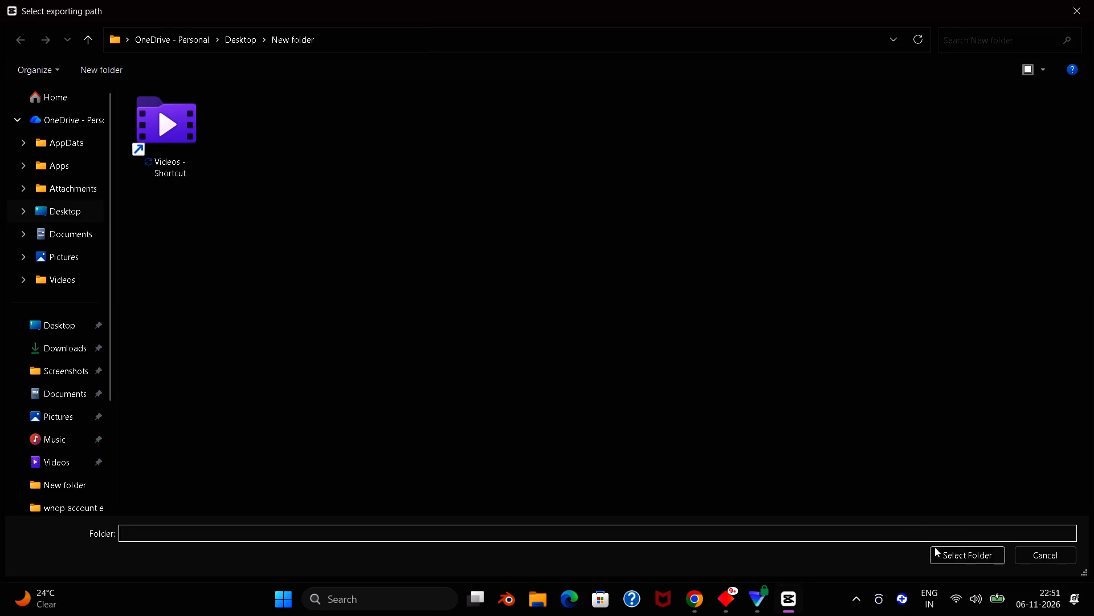
pyautogui.click(981, 557)
pyautogui.click(708, 508)
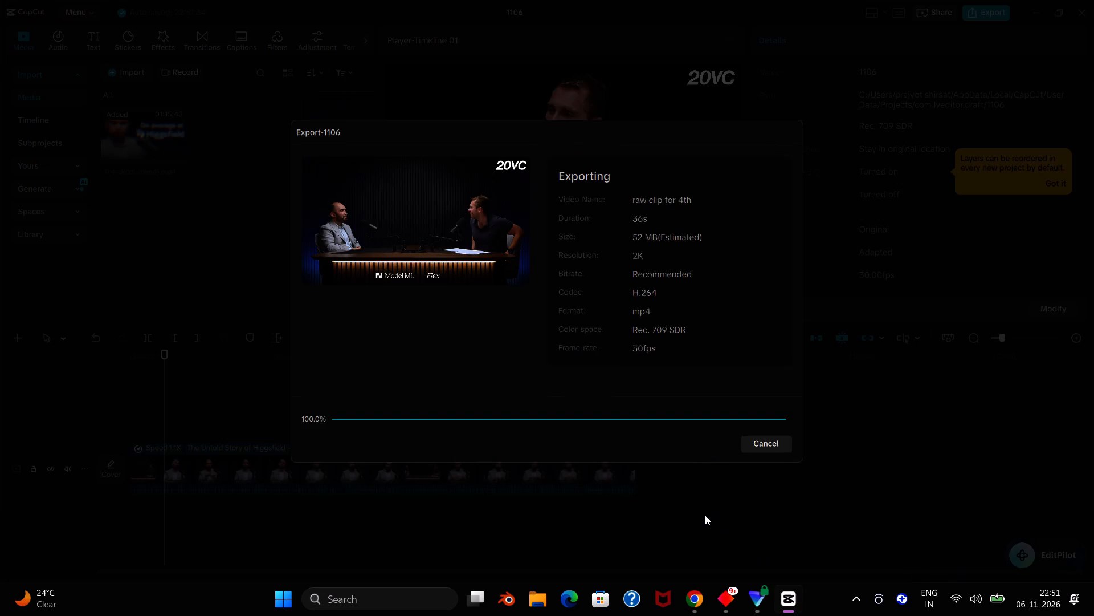
pyautogui.click(761, 501)
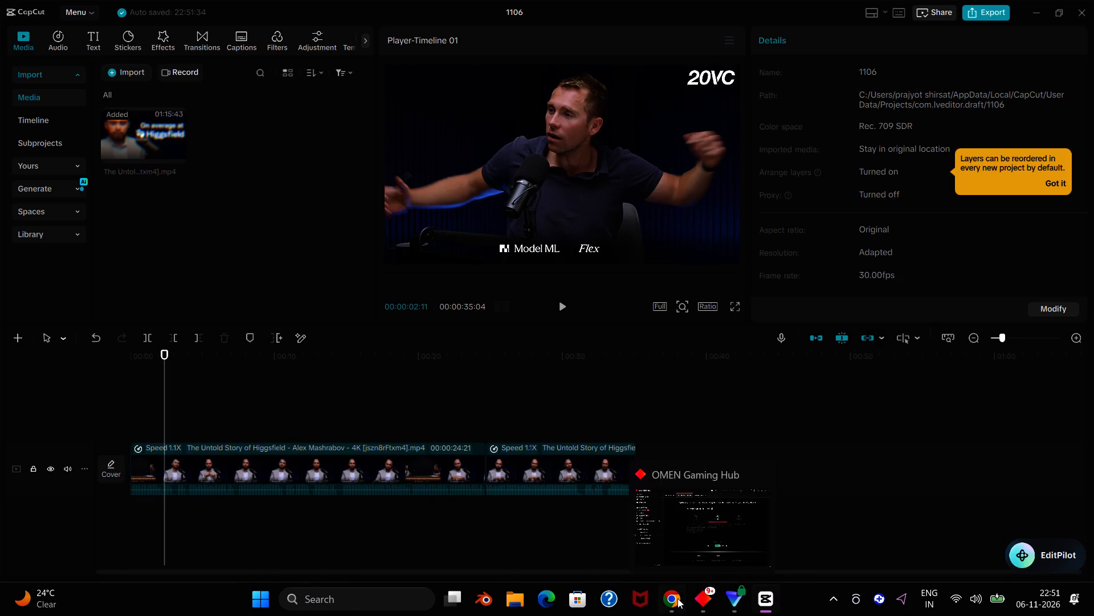
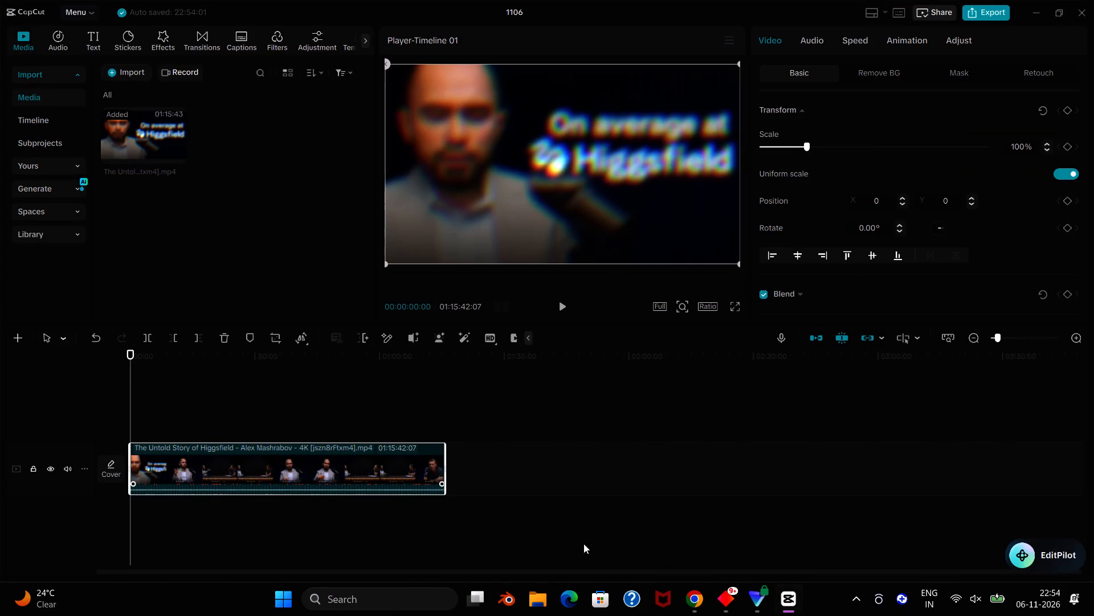
# Look up the start time of the "Our team moved from Claude to Codex" quote in the Higgsfield 20VC Brief, and return to CapCut.
pyautogui.click(692, 593)
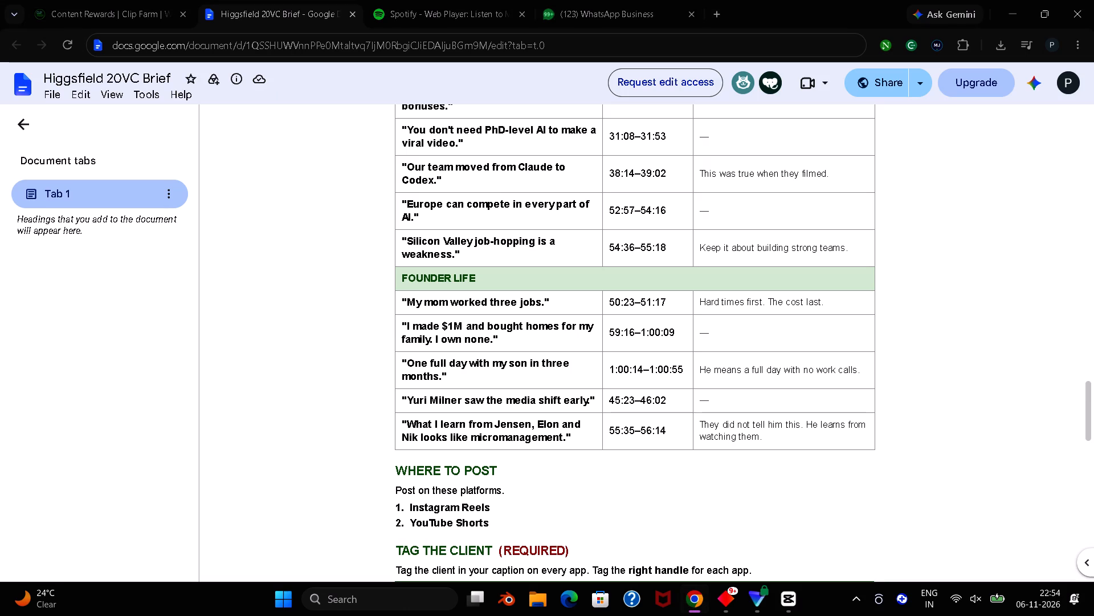
pyautogui.moveTo(609, 176); pyautogui.dragTo(640, 176)
pyautogui.click(787, 611)
# Move the playhead through the full podcast video to about 38:13, just before the Claude-to-Codex segment.
pyautogui.click(170, 409)
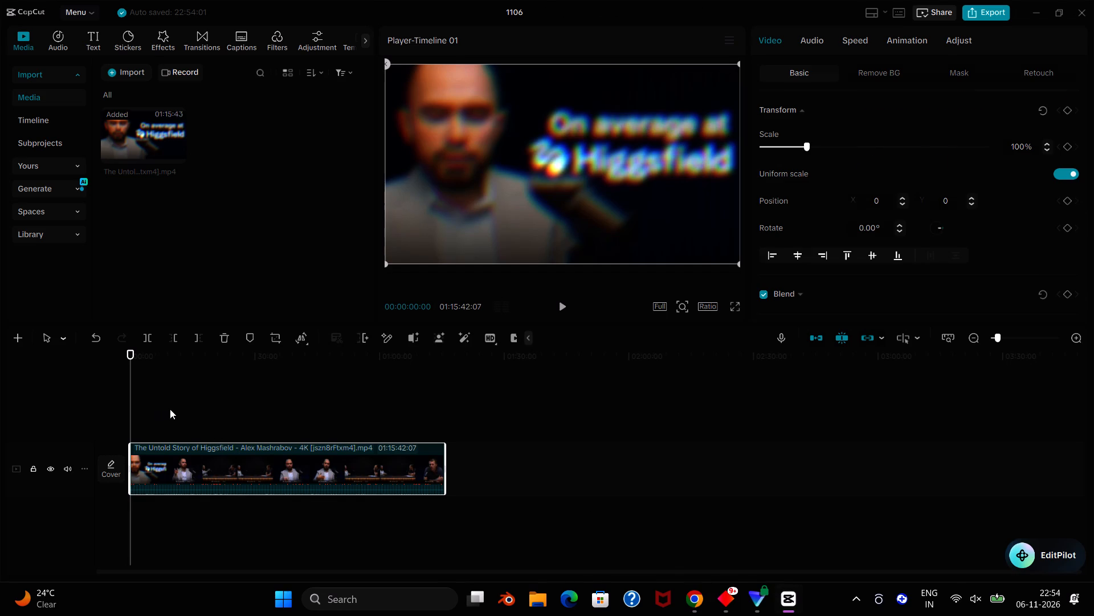
pyautogui.click(199, 408)
pyautogui.click(234, 410)
pyautogui.click(238, 410)
pyautogui.click(251, 408)
pyautogui.click(260, 408)
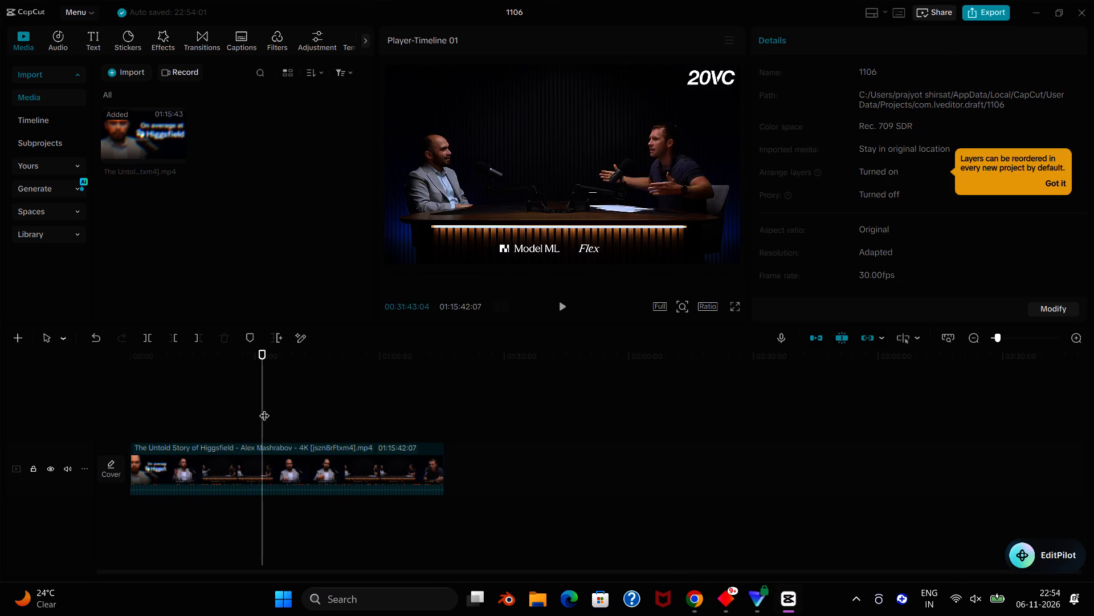
pyautogui.click(267, 408)
pyautogui.click(270, 408)
pyautogui.click(276, 408)
pyautogui.doubleClick(276, 408)
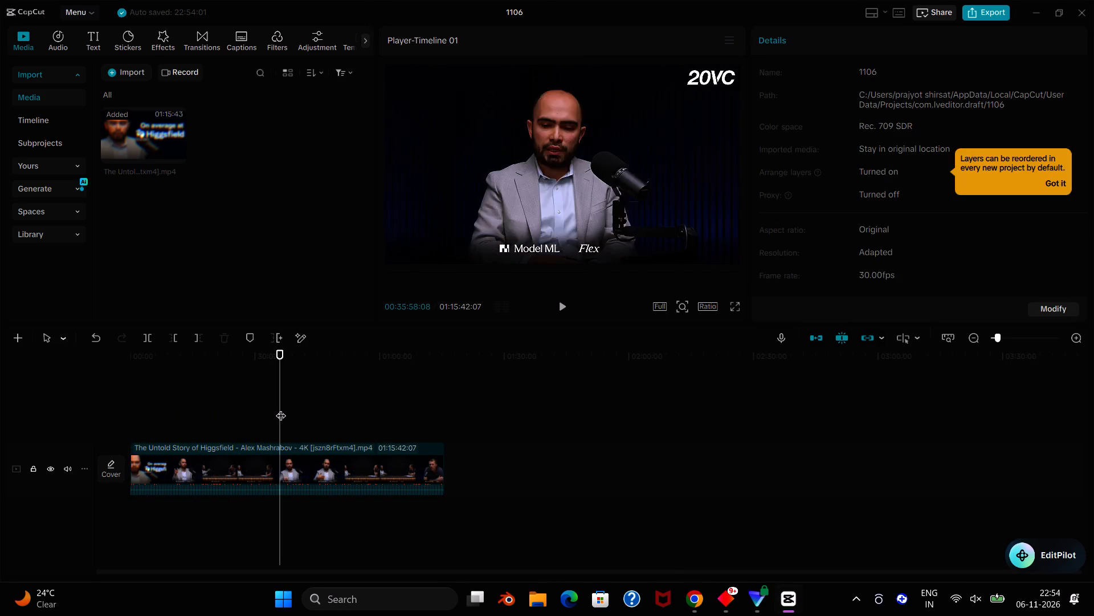
pyautogui.click(290, 408)
pyautogui.click(294, 408)
pyautogui.click(290, 408)
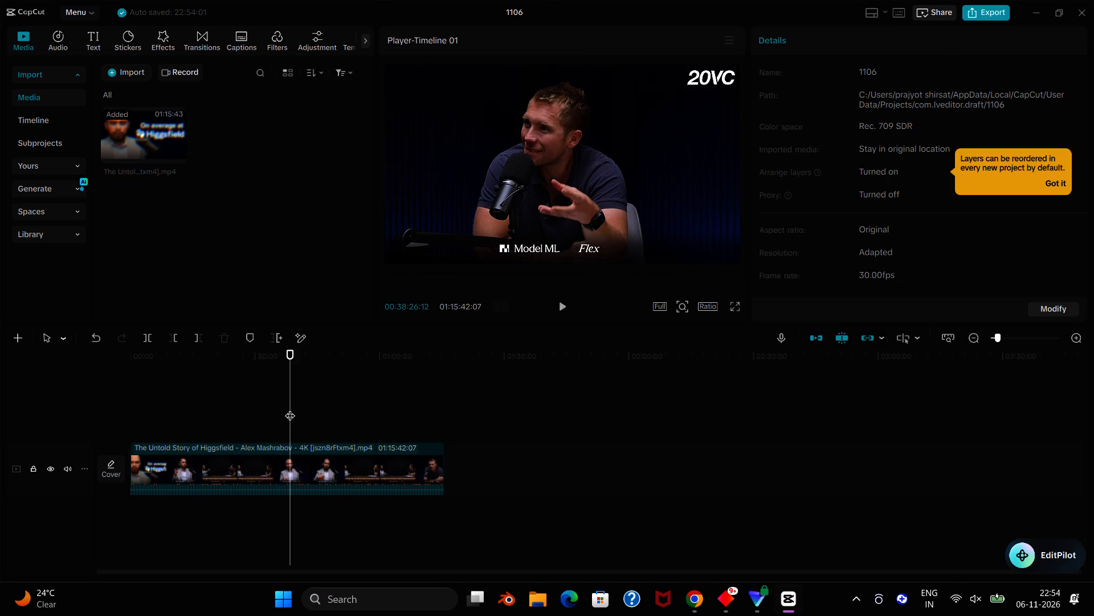
pyautogui.press('Left')
pyautogui.press('Left')
pyautogui.press('Left')
pyautogui.press('Left')
pyautogui.press('Left')
pyautogui.press('Left')
pyautogui.press('Left')
pyautogui.press('Left')
pyautogui.press('Left')
pyautogui.press('Left')
pyautogui.press('Left')
pyautogui.press('Left')
pyautogui.press('Left')
pyautogui.press('Left')
pyautogui.press('Left')
pyautogui.press('Left')
pyautogui.press('Left')
pyautogui.press('Left')
pyautogui.press('Left')
pyautogui.press('Left')
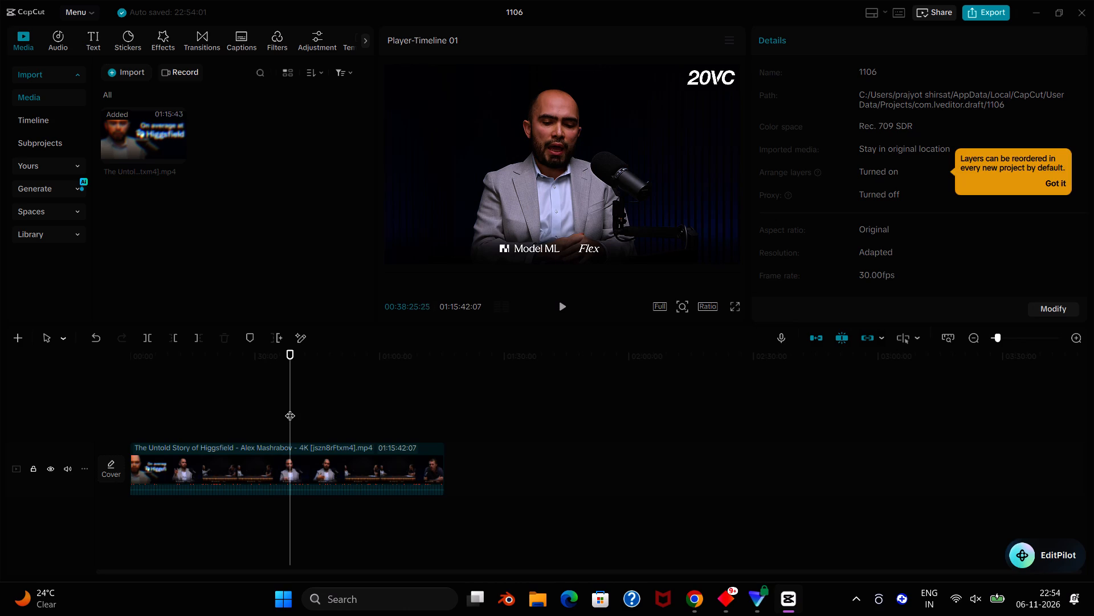
pyautogui.hotkey('shift', 'Left')
pyautogui.hotkey('shift', 'Left')
pyautogui.hotkey('shift', 'Left')
pyautogui.hotkey('shift', 'Left')
pyautogui.hotkey('shift', 'Left')
pyautogui.hotkey('shift', 'Left')
pyautogui.hotkey('shift', 'Left')
pyautogui.hotkey('shift', 'Left')
pyautogui.hotkey('shift', 'Left')
pyautogui.hotkey('shift', 'Left')
pyautogui.hotkey('shift', 'Left')
pyautogui.hotkey('shift', 'Left')
pyautogui.hotkey('shift', 'Left')
pyautogui.hotkey('shift', 'Left')
pyautogui.hotkey('shift', 'Left')
pyautogui.hotkey('shift', 'Left')
pyautogui.hotkey('shift', 'Left')
pyautogui.hotkey('shift', 'Left')
pyautogui.hotkey('shift', 'Left')
pyautogui.hotkey('shift', 'Left')
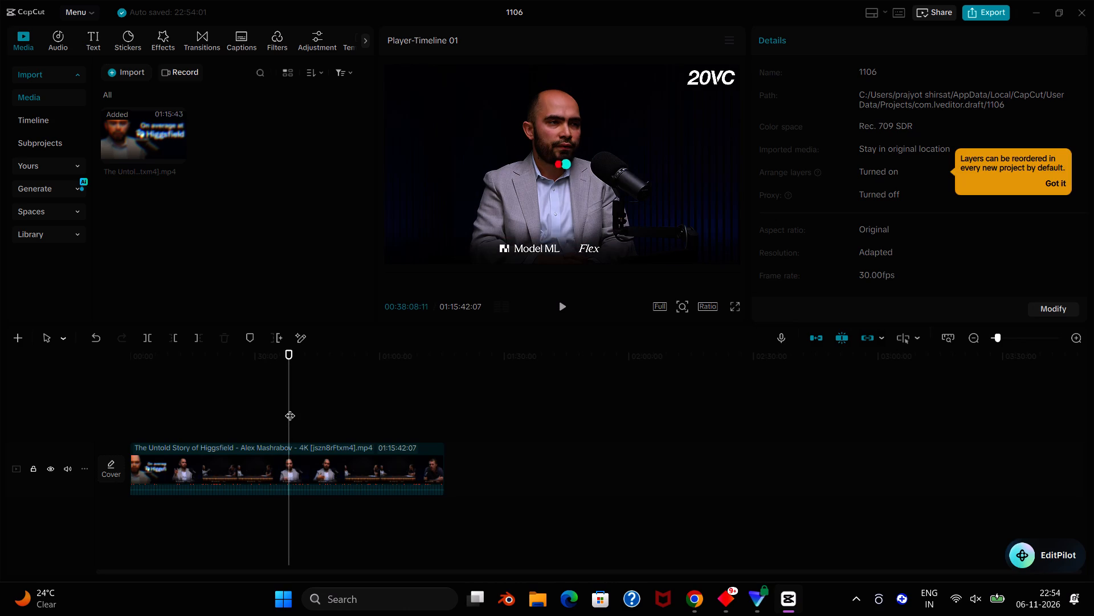
pyautogui.hotkey('shift', 'Right')
pyautogui.hotkey('shift', 'Right')
pyautogui.hotkey('shift', 'Right')
pyautogui.hotkey('shift', 'Right')
pyautogui.hotkey('shift', 'Right')
pyautogui.hotkey('shift', 'Right')
pyautogui.hotkey('shift', 'Right')
pyautogui.hotkey('shift', 'Right')
pyautogui.hotkey('shift', 'Right')
pyautogui.hotkey('shift', 'Right')
pyautogui.hotkey('shift', 'Right')
pyautogui.hotkey('shift', 'Right')
pyautogui.hotkey('shift', 'Right')
pyautogui.hotkey('shift', 'Right')
pyautogui.hotkey('shift', 'Right')
pyautogui.hotkey('shift', 'Right')
pyautogui.hotkey('shift', 'Right')
pyautogui.press('Right')
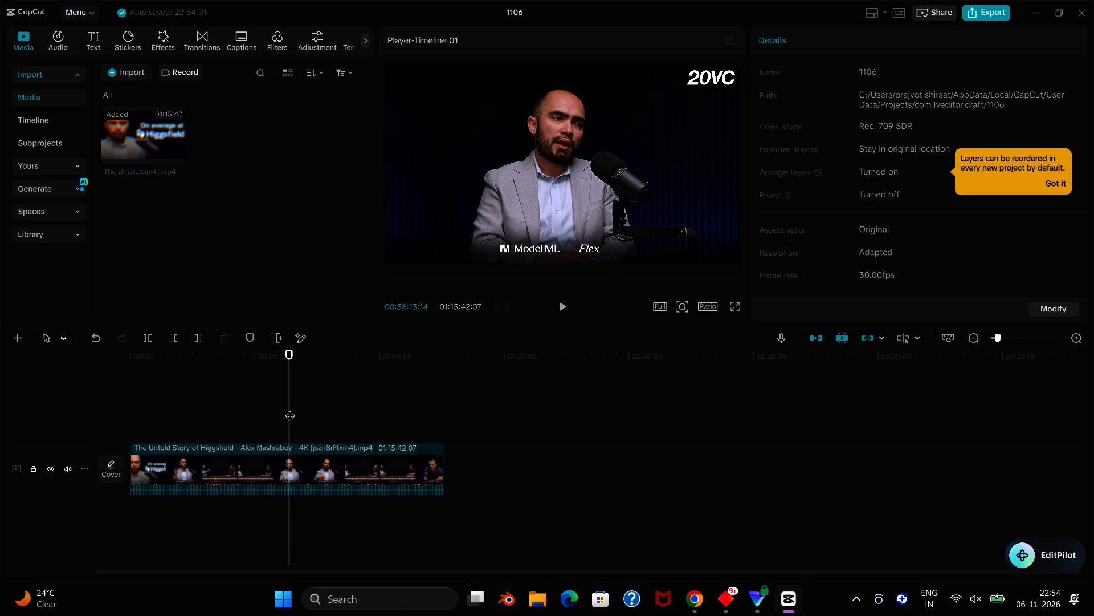
pyautogui.press('Right')
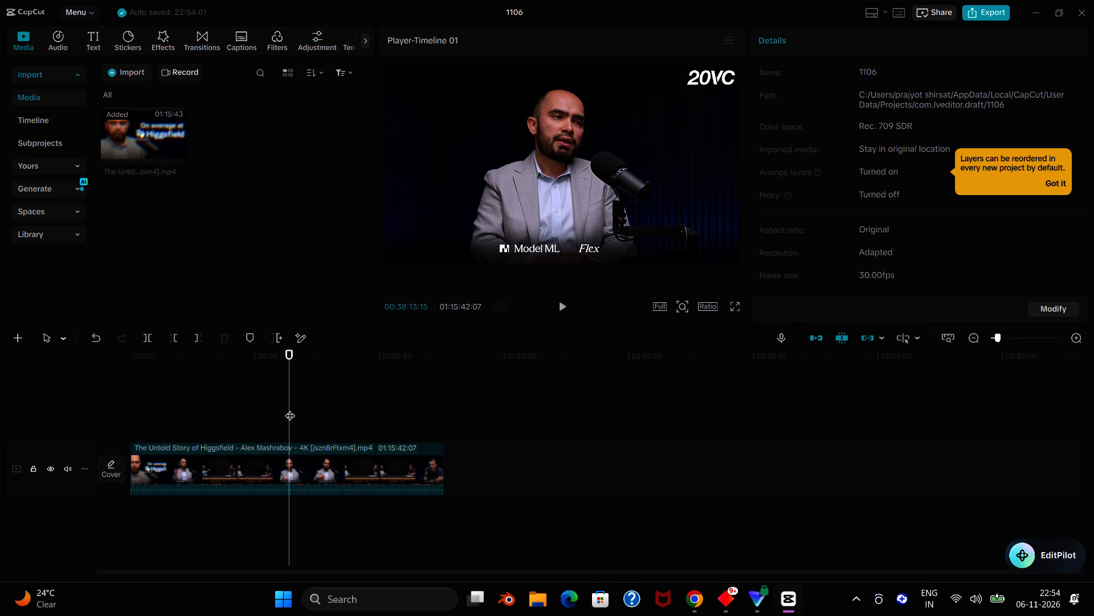
# Listen to the conversation between about 37:27 and 38:26 to find where the Claude-to-Codex segment should begin.
pyautogui.press('space')
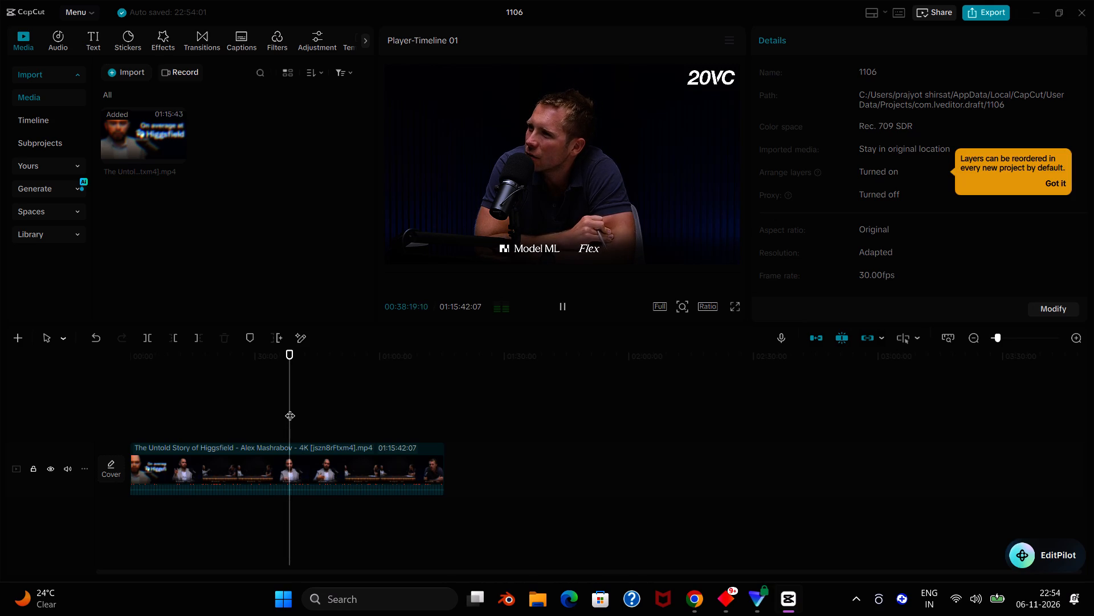
pyautogui.click(290, 408)
pyautogui.press('space')
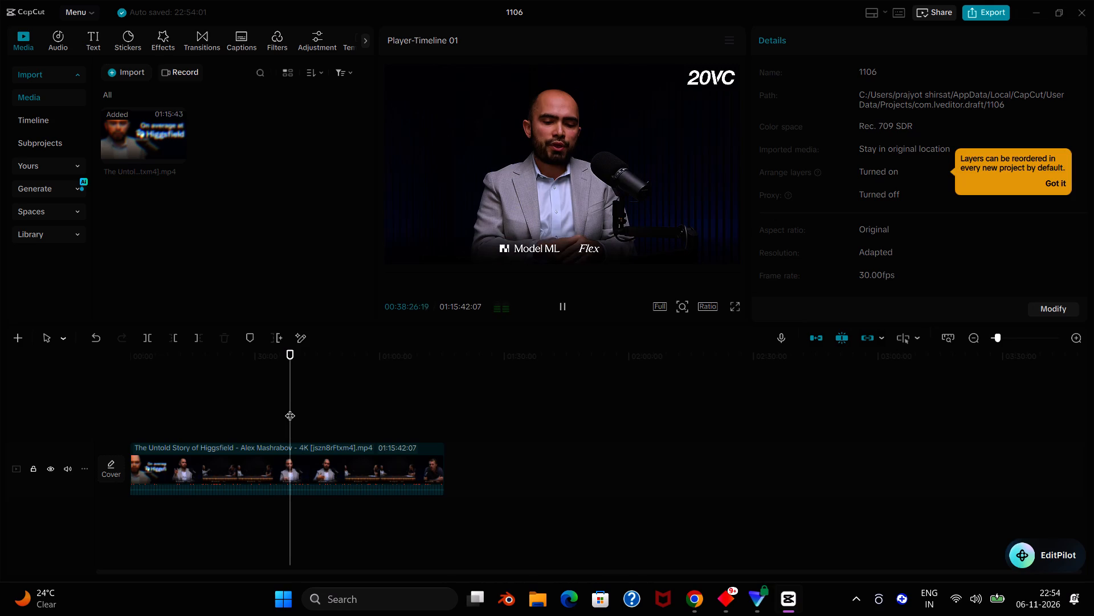
pyautogui.keyDown('ctrl'); pyautogui.scroll(7, 290, 408); pyautogui.keyUp('ctrl')
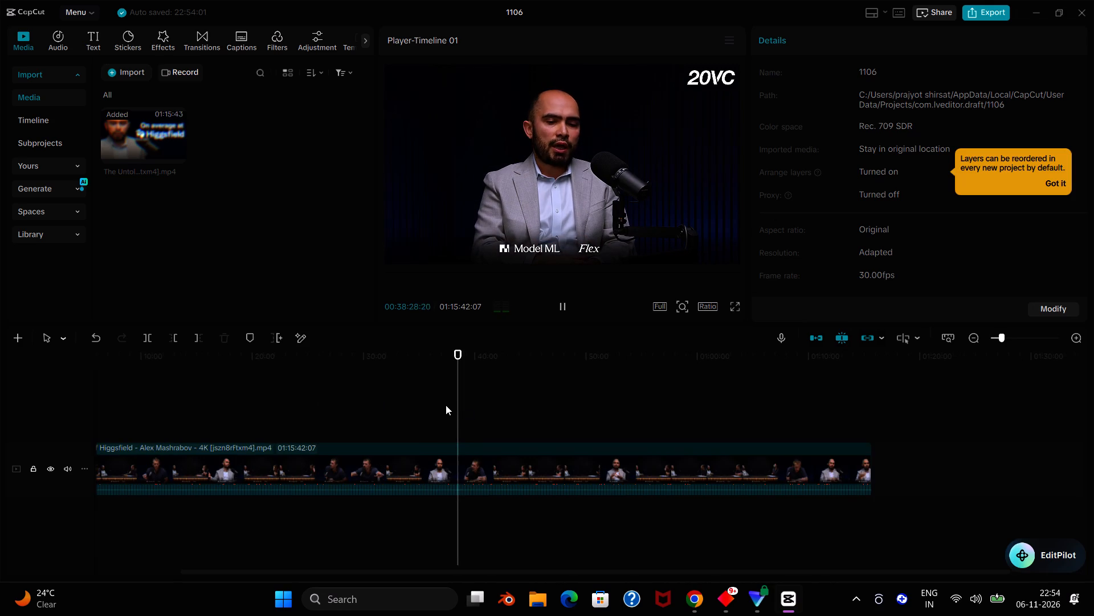
pyautogui.click(447, 404)
pyautogui.press('space')
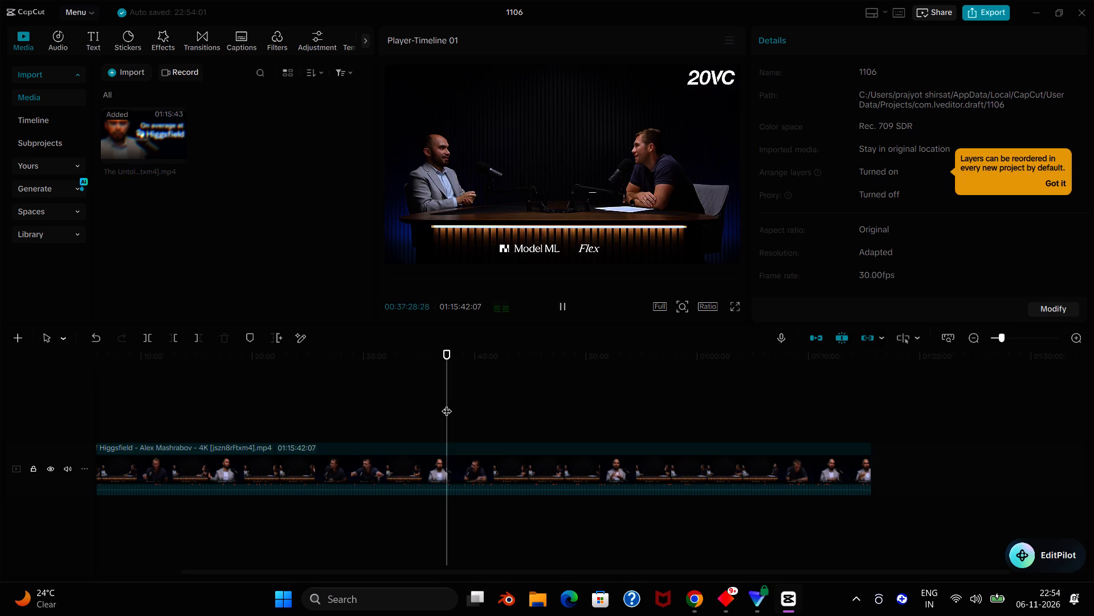
pyautogui.click(462, 402)
pyautogui.click(456, 402)
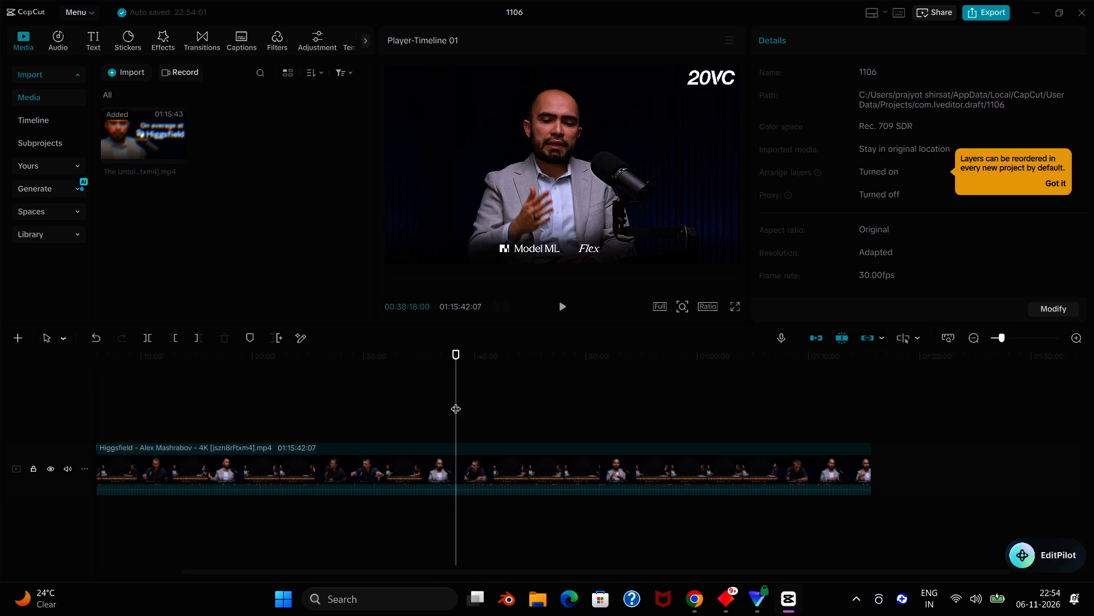
pyautogui.click(454, 402)
pyautogui.click(447, 402)
pyautogui.press('space')
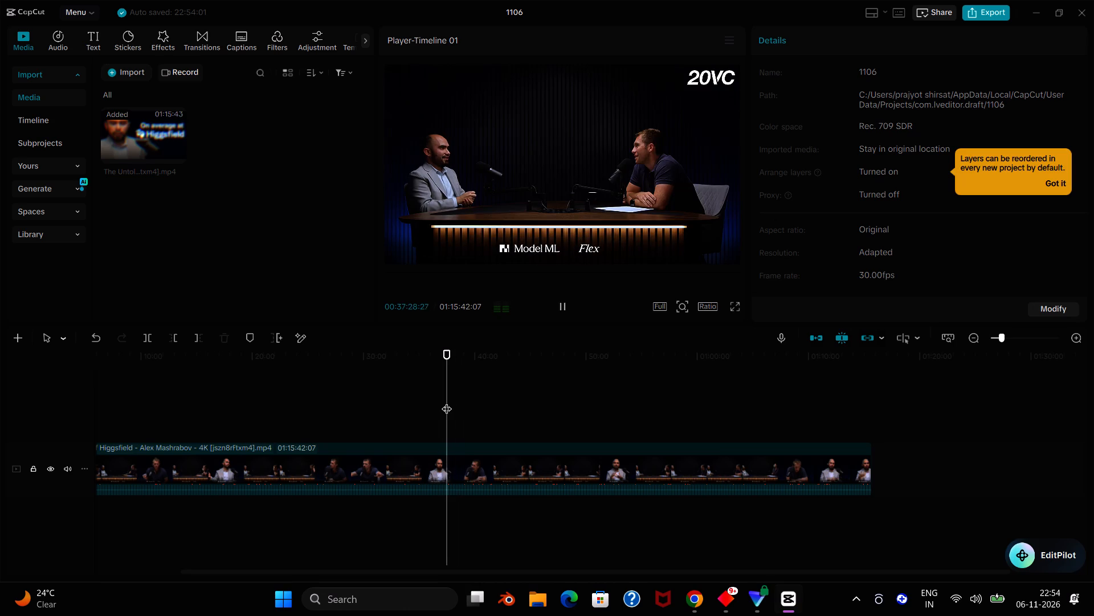
pyautogui.click(451, 402)
pyautogui.press('space')
pyautogui.press('space')
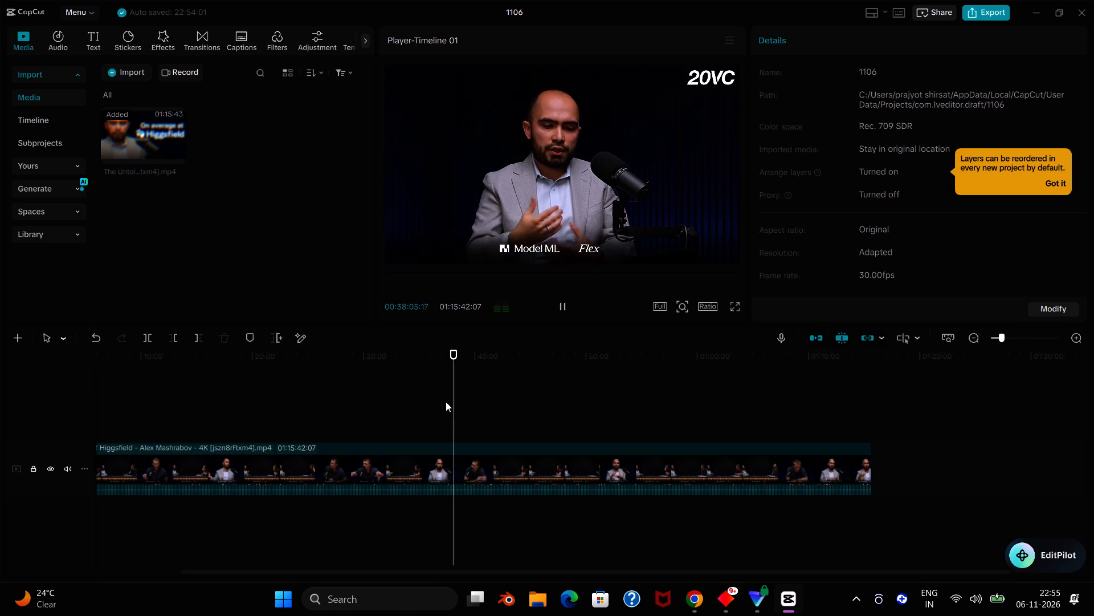
pyautogui.press('space')
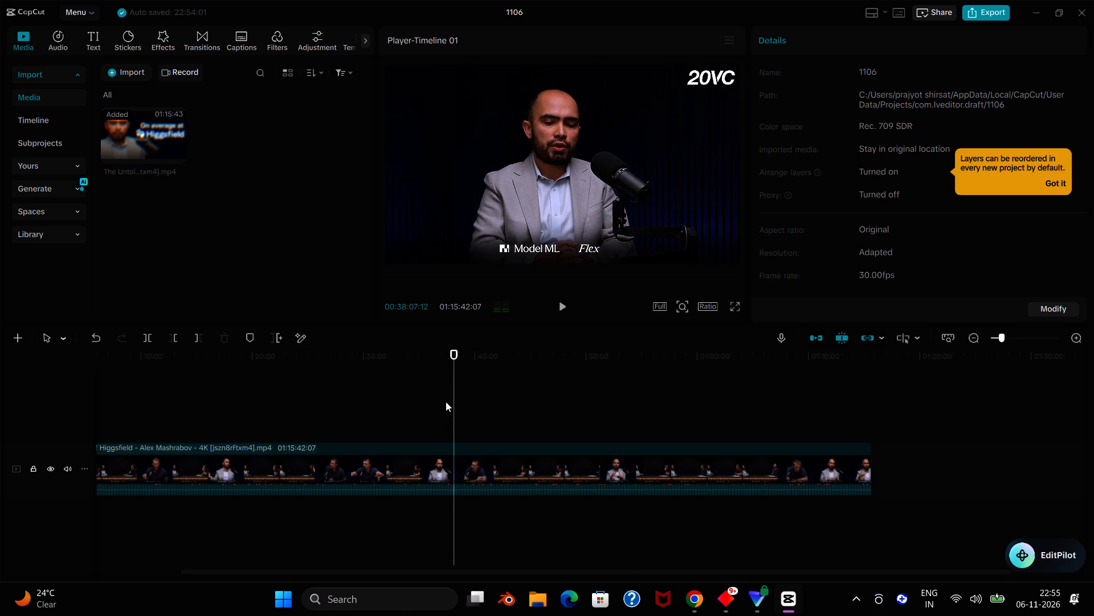
pyautogui.press('space')
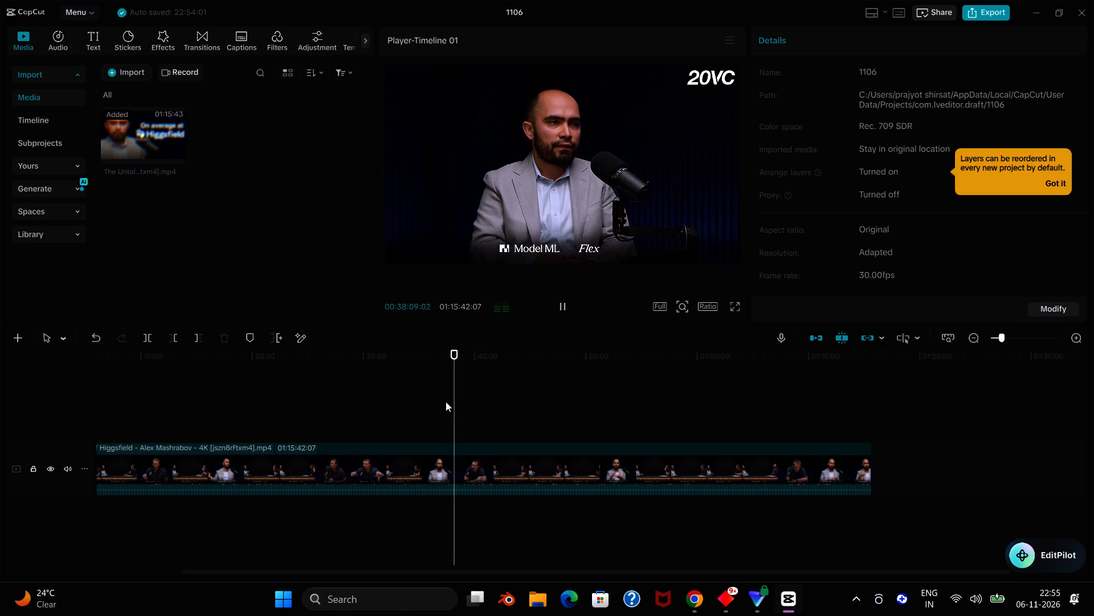
pyautogui.press('space')
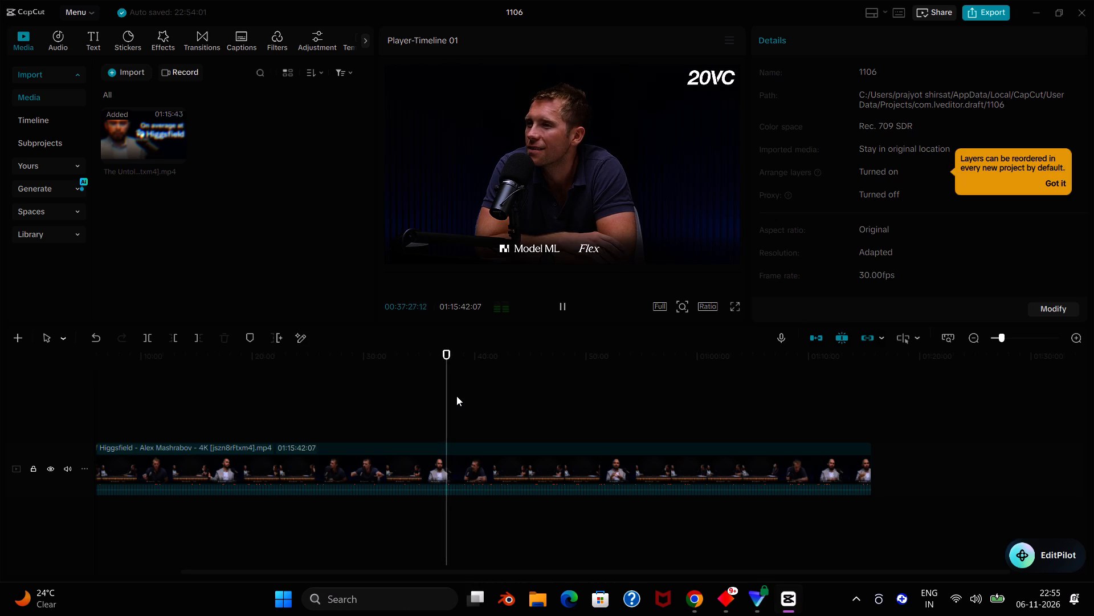
pyautogui.press('space')
pyautogui.press('space')
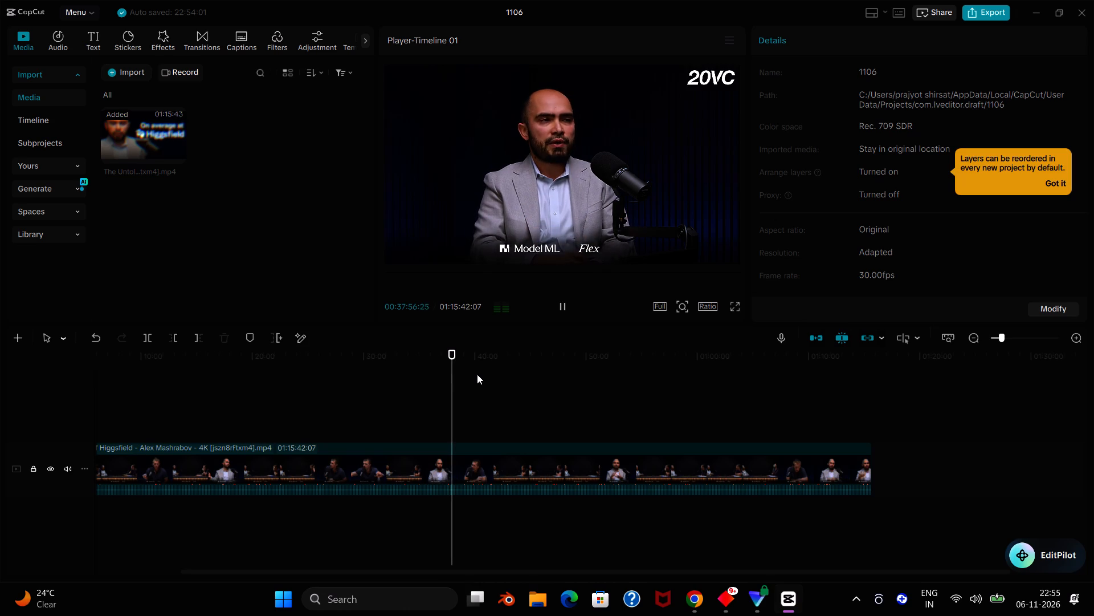
pyautogui.press('space')
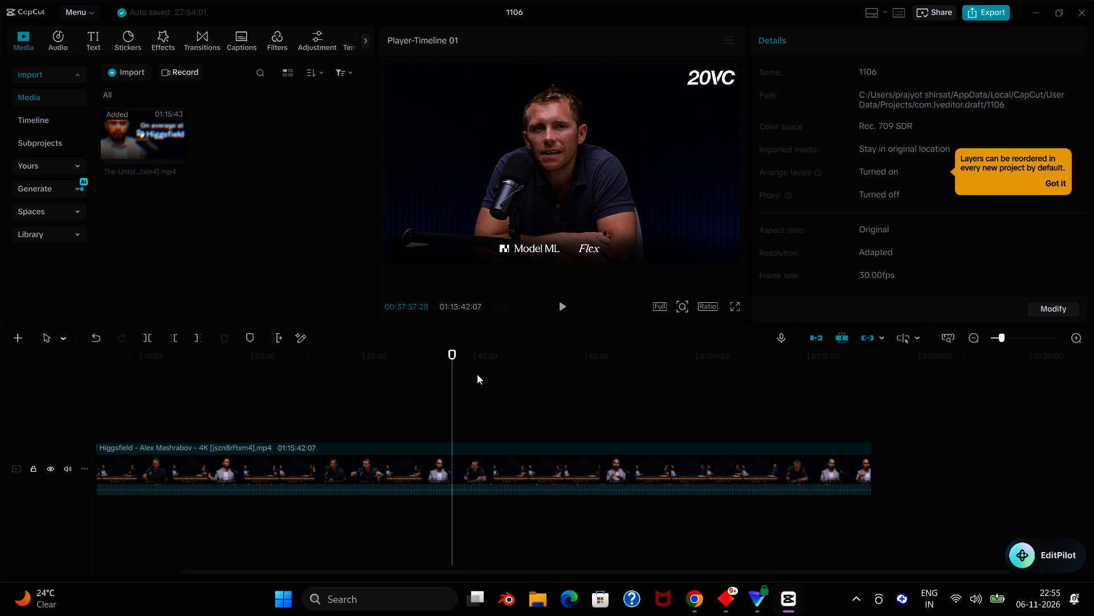
pyautogui.press('space')
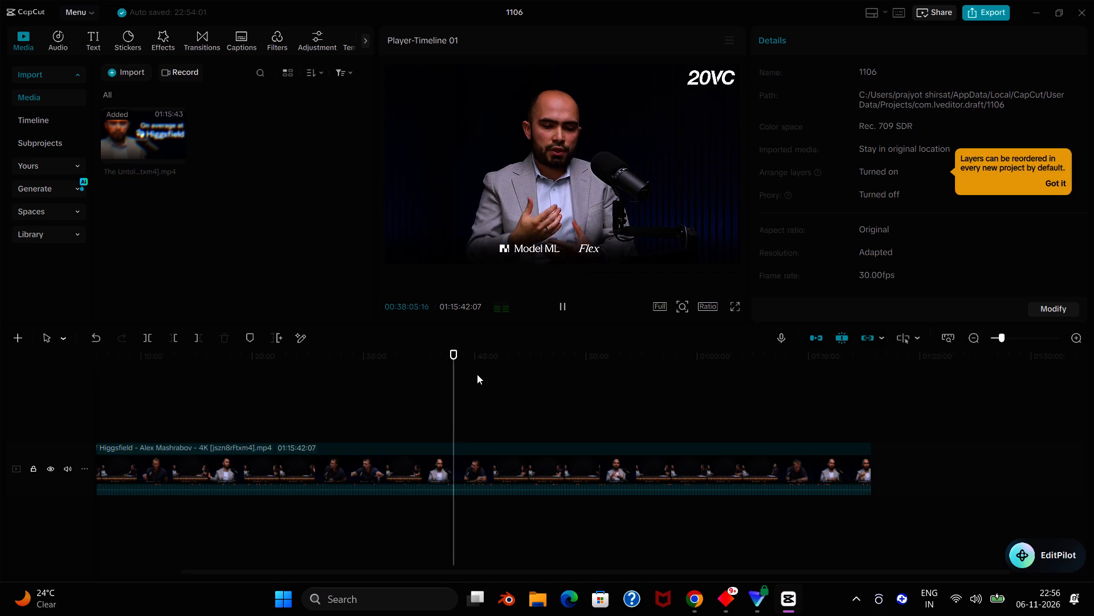
# Split the podcast video at about 38:15 to mark the start of the Claude-to-Codex clip.
pyautogui.keyDown('ctrl'); pyautogui.scroll(12, 477, 374); pyautogui.keyUp('ctrl')
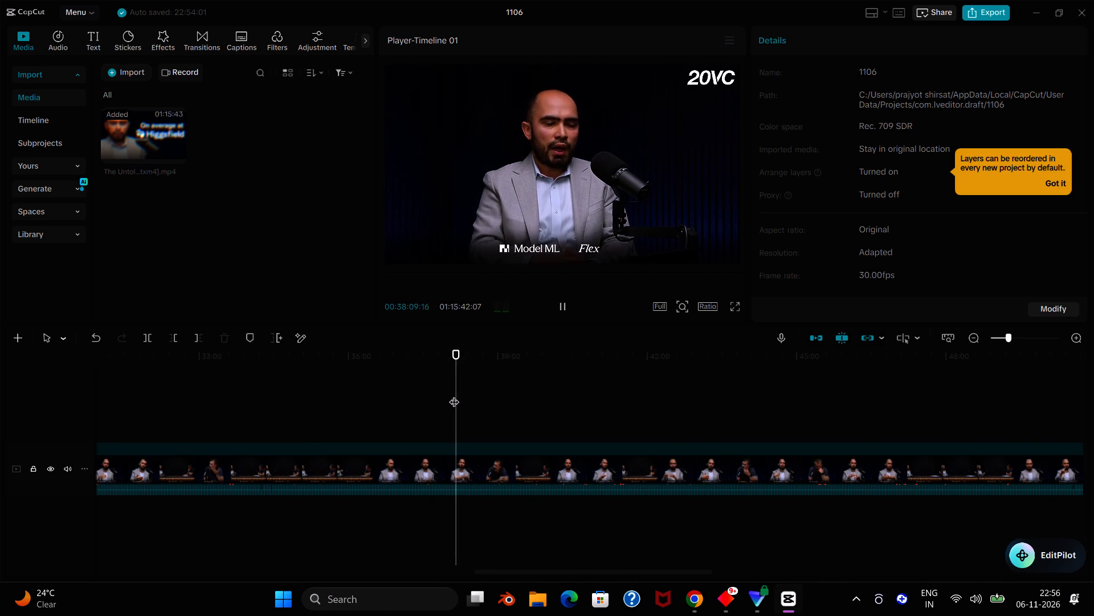
pyautogui.press('space')
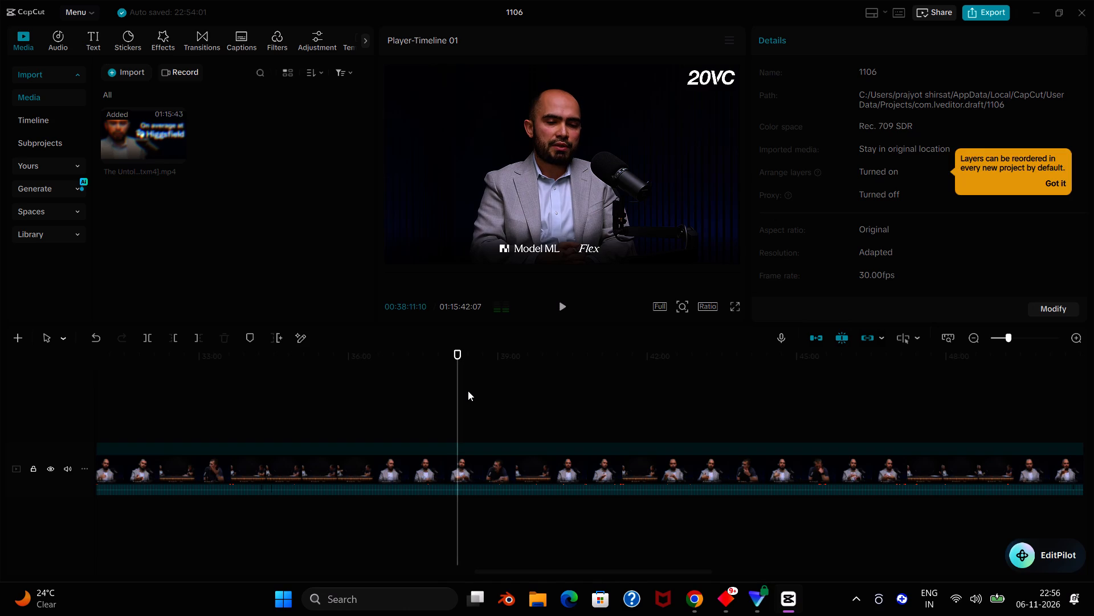
pyautogui.press('space')
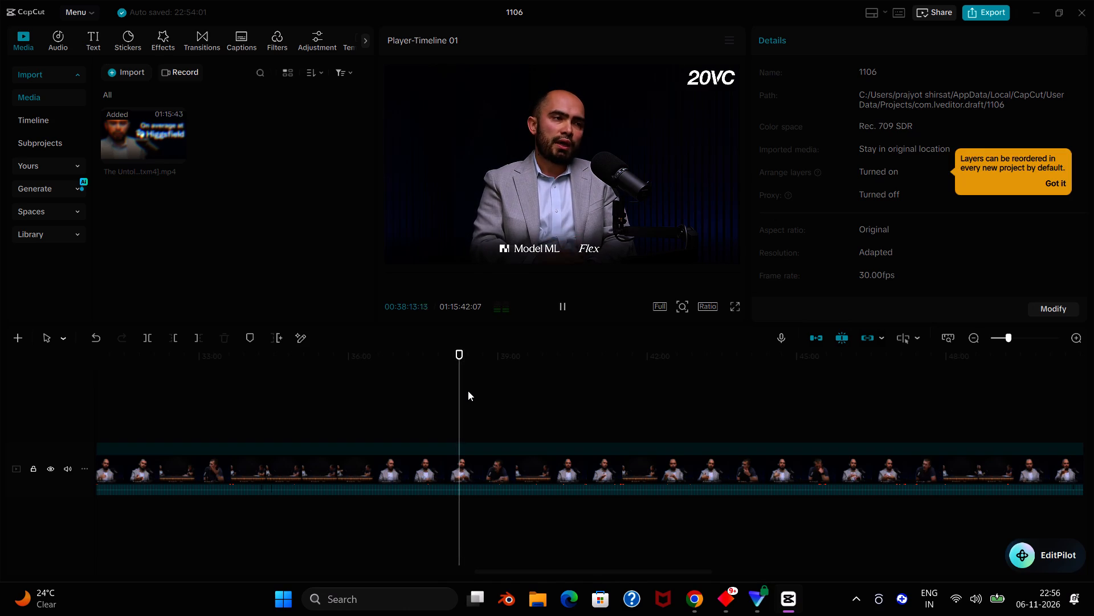
pyautogui.press('space')
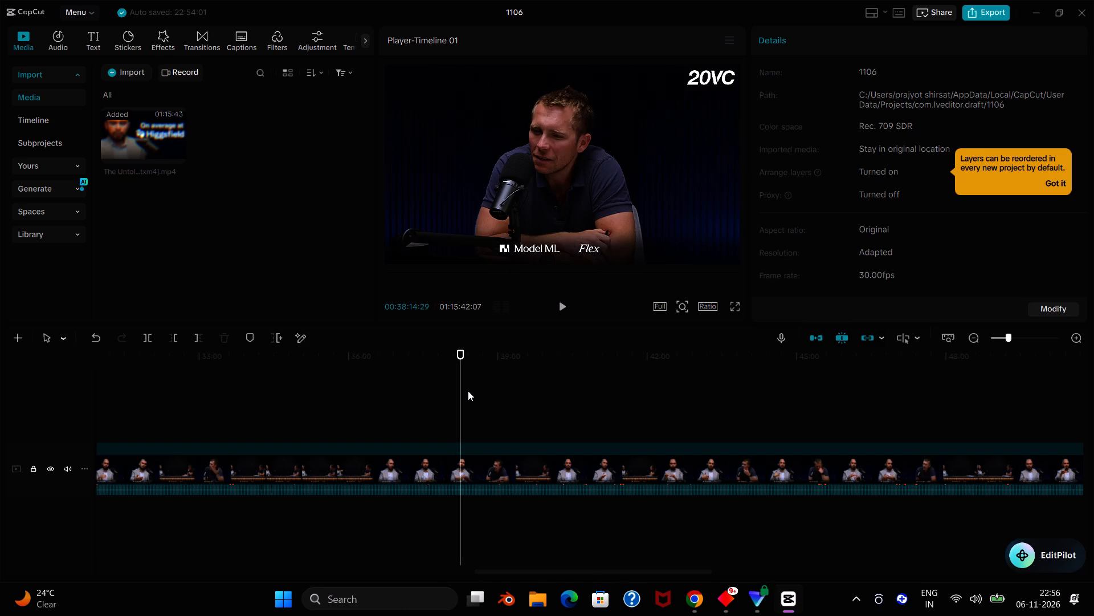
pyautogui.hotkey('ctrl', 'b')
# Play through the segment, check its end time in the brief, split at about 39:06 and delete the footage after it.
pyautogui.press('space')
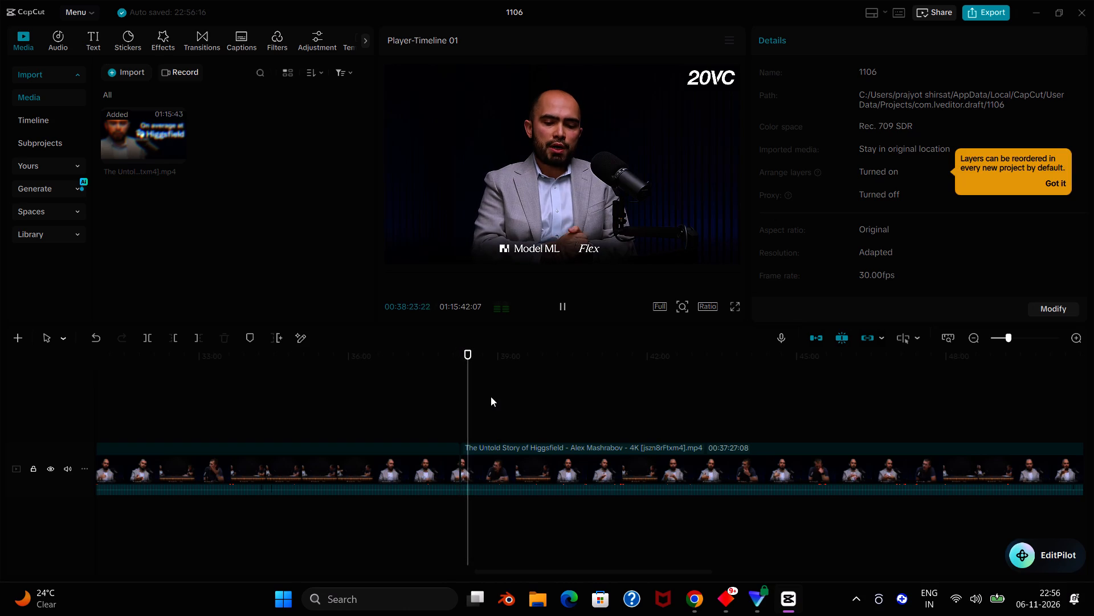
pyautogui.hotkey('alt', 'Tab')
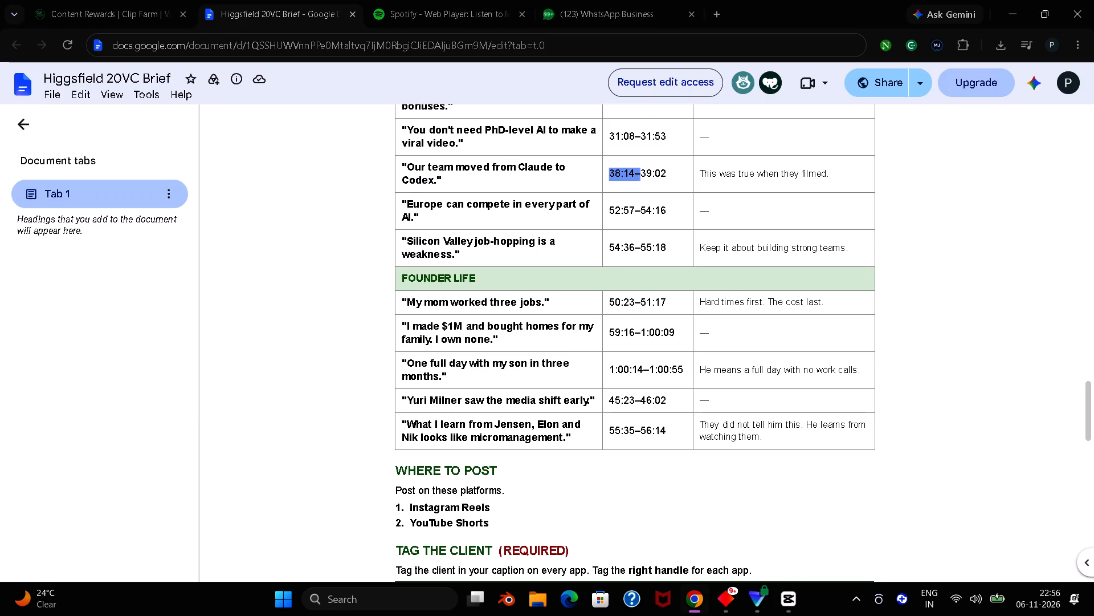
pyautogui.hotkey('alt', 'Tab')
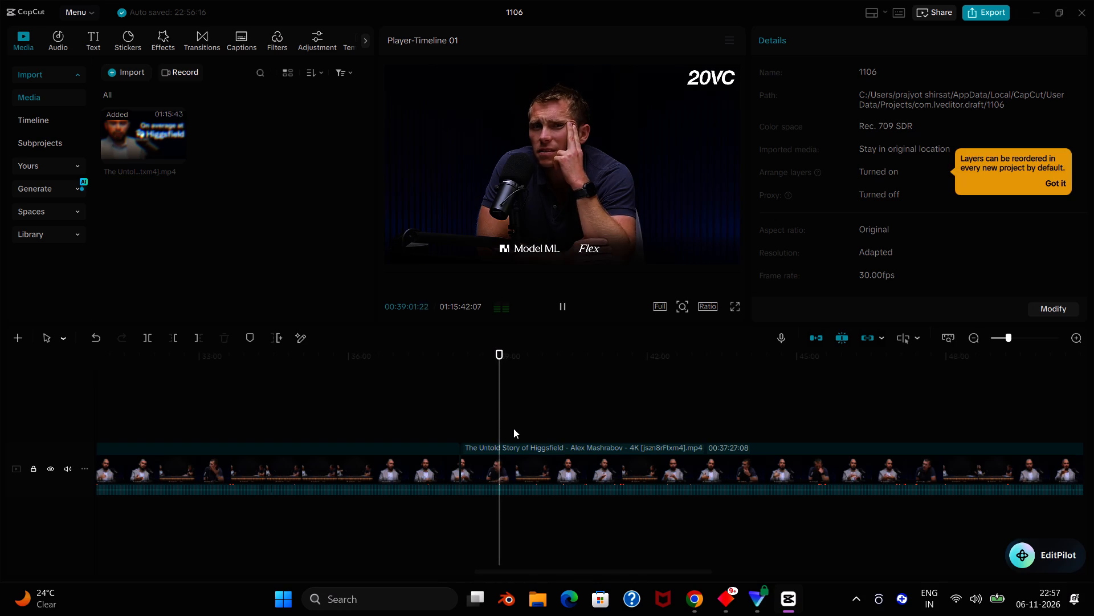
pyautogui.press('space')
pyautogui.press('space')
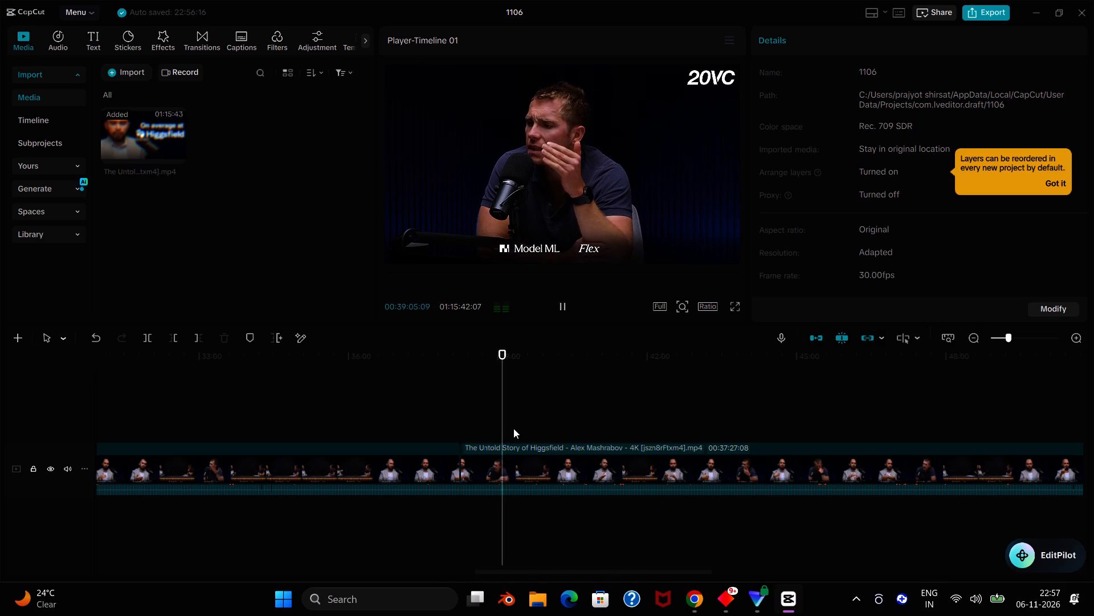
pyautogui.press('space')
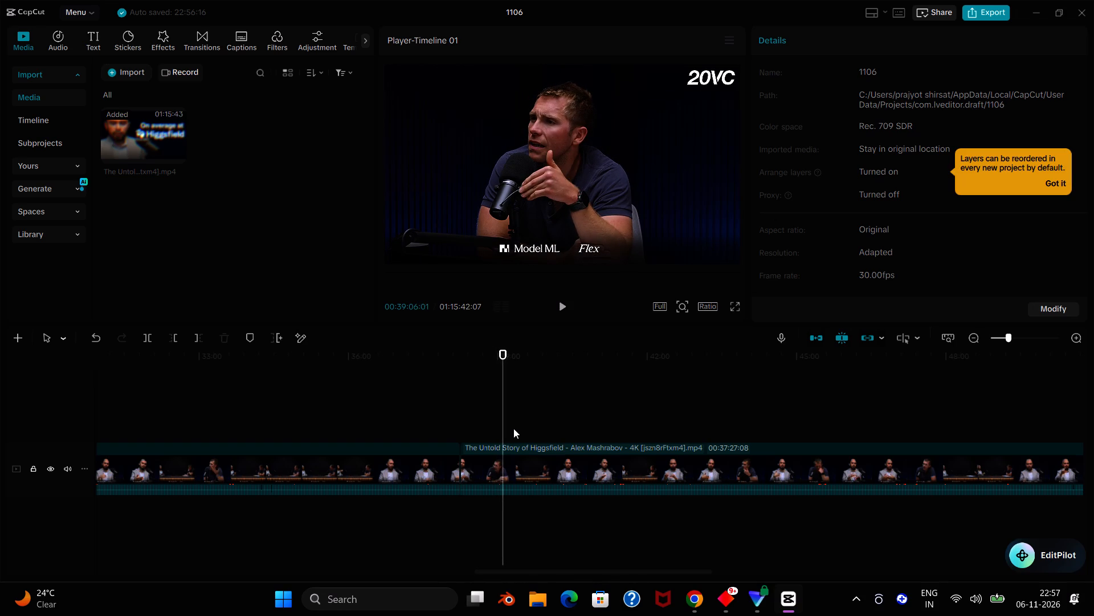
pyautogui.hotkey('ctrl', 'b')
pyautogui.click(546, 459)
pyautogui.press('BackSpace')
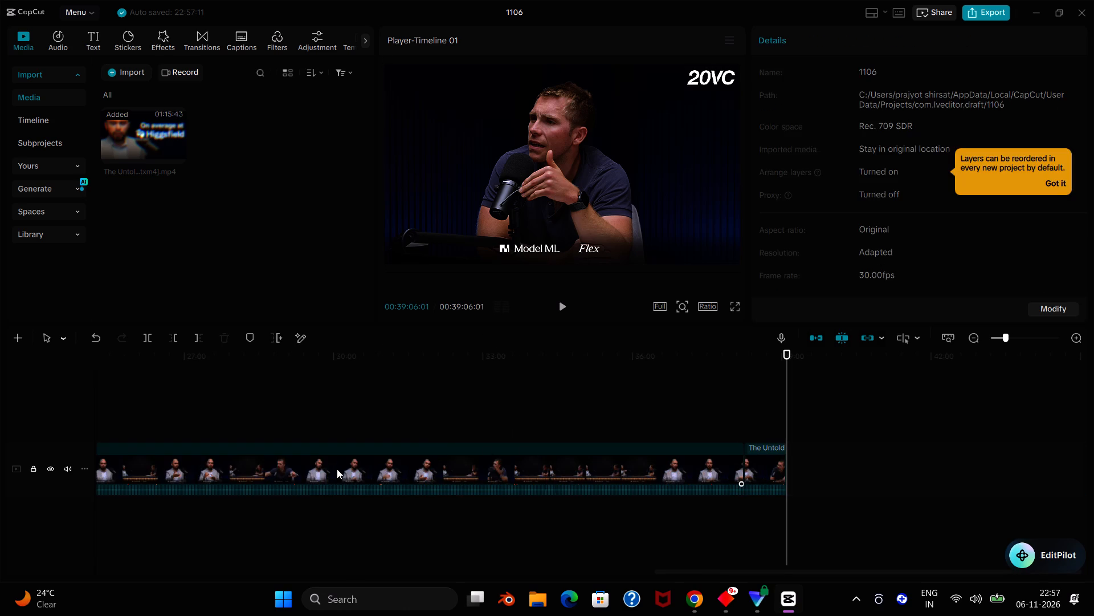
# Delete all the podcast footage before the cut at about 38:15.
pyautogui.click(337, 469)
pyautogui.press('BackSpace')
# Play the trimmed clip from its start to about 15 seconds, listening for pauses or filler.
pyautogui.keyDown('ctrl'); pyautogui.scroll(4, 200, 428); pyautogui.keyUp('ctrl')
pyautogui.keyDown('ctrl'); pyautogui.scroll(-6, 198, 428); pyautogui.keyUp('ctrl')
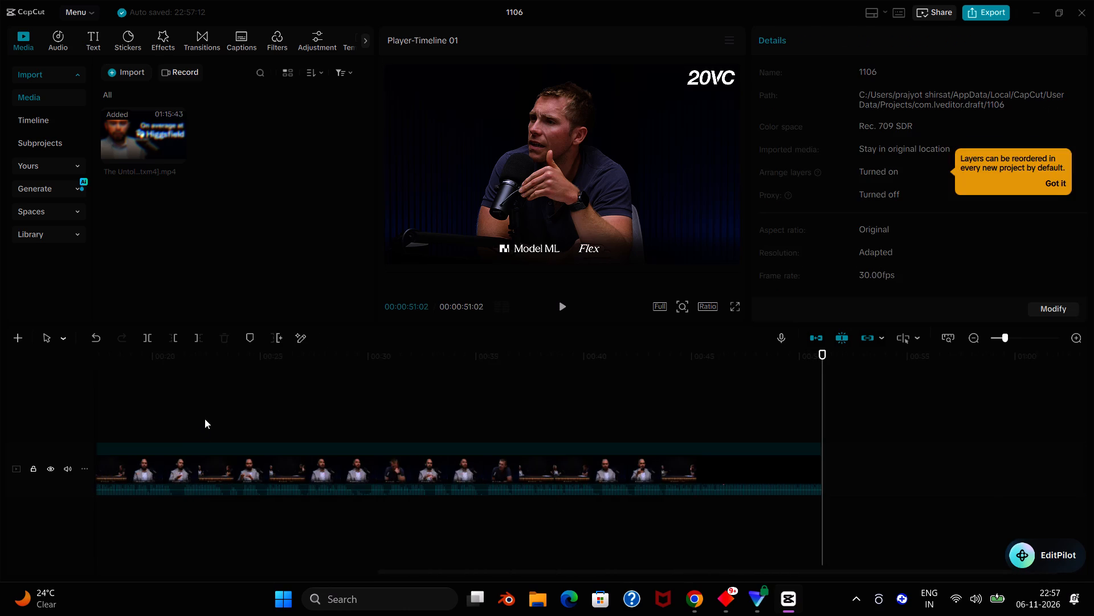
pyautogui.keyDown('ctrl'); pyautogui.scroll(-6, 205, 419); pyautogui.keyUp('ctrl')
pyautogui.click(132, 422)
pyautogui.press('space')
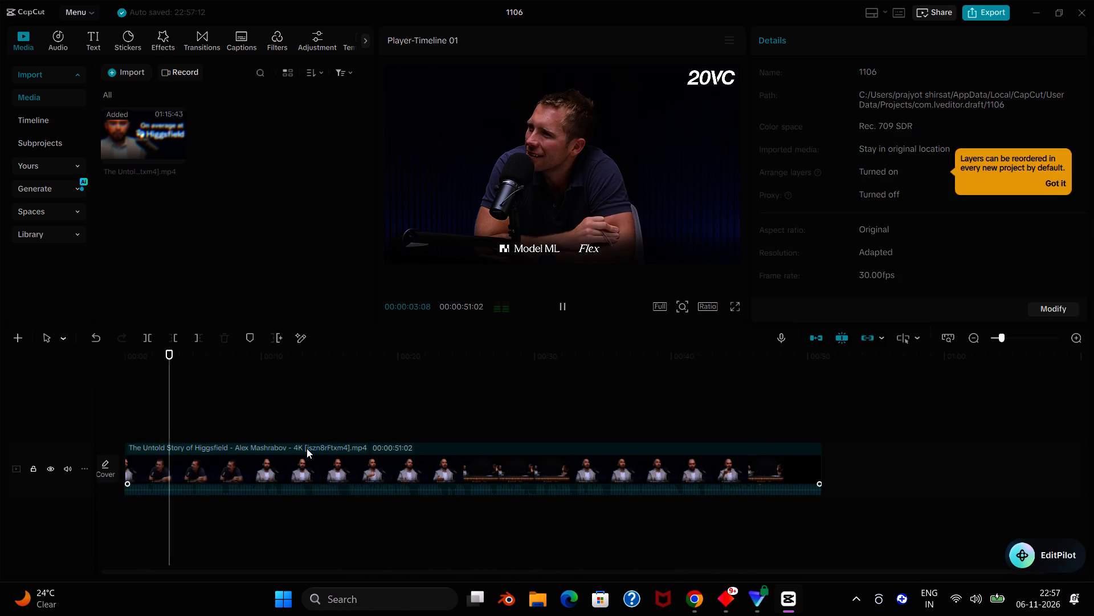
pyautogui.keyDown('ctrl'); pyautogui.scroll(1, 307, 448); pyautogui.keyUp('ctrl')
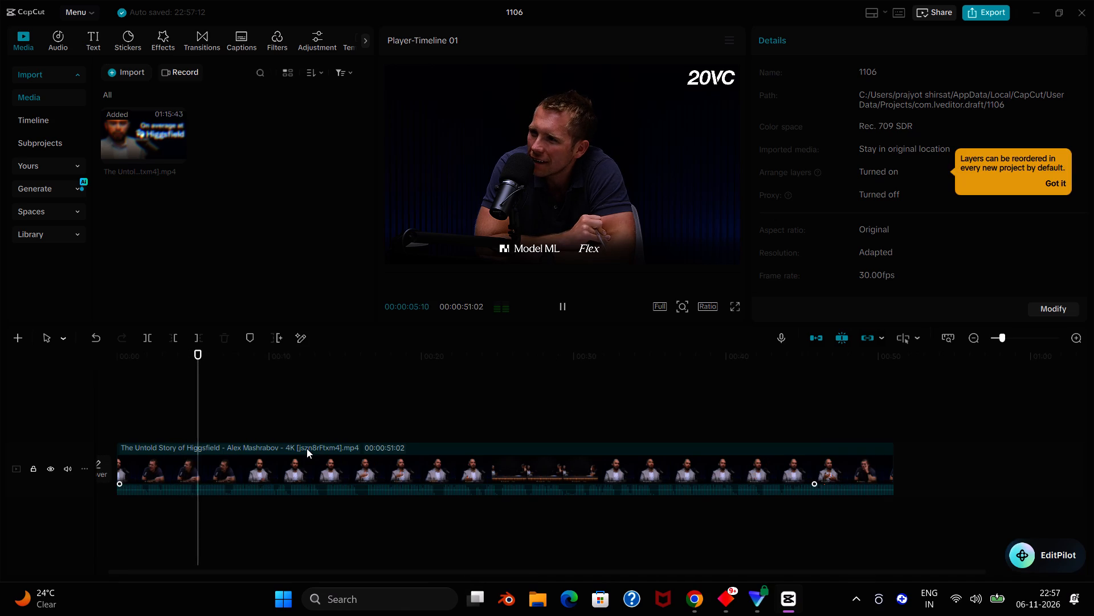
pyautogui.keyDown('ctrl'); pyautogui.scroll(-1, 317, 440); pyautogui.keyUp('ctrl')
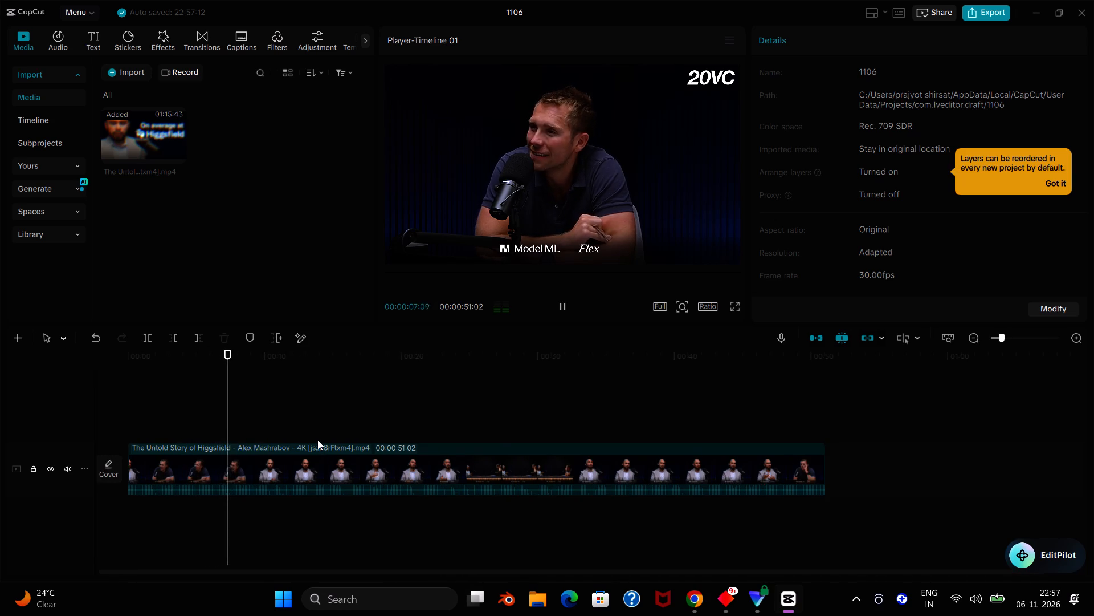
pyautogui.keyDown('ctrl'); pyautogui.scroll(1, 317, 440); pyautogui.keyUp('ctrl')
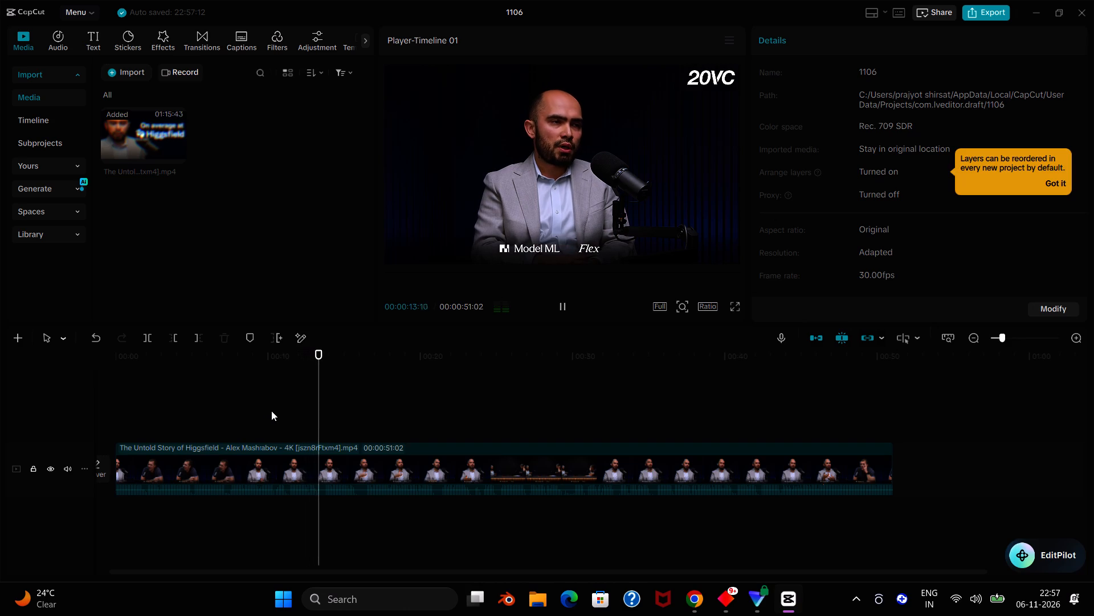
pyautogui.press('space')
pyautogui.press('space')
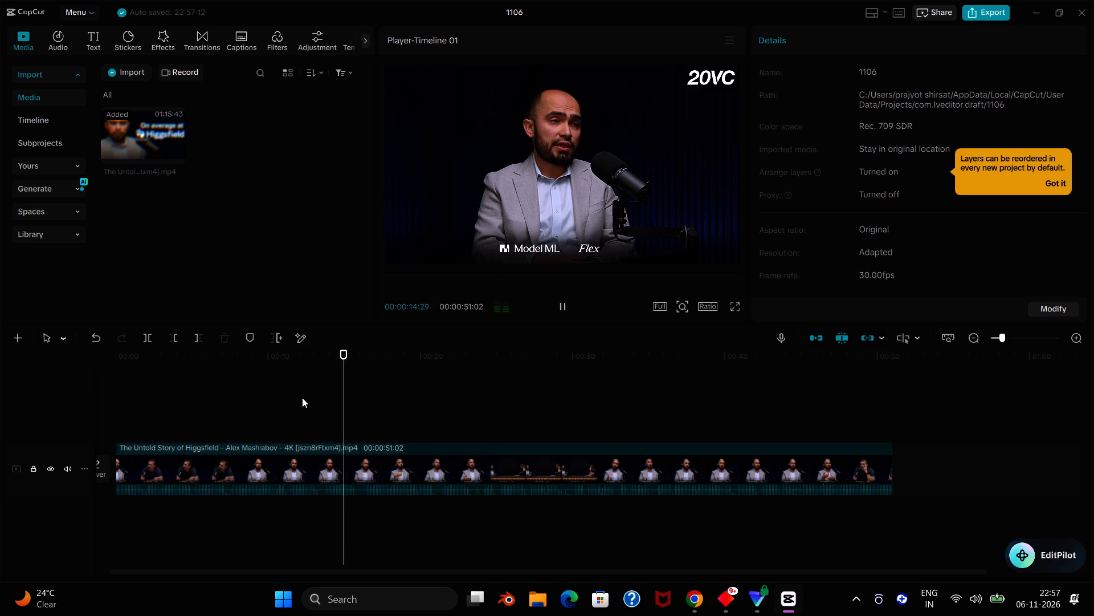
# Split the clip at about 13:09 and 14:11 (seconds:frames) and delete the short section between the cuts.
pyautogui.keyDown('ctrl'); pyautogui.scroll(2, 302, 398); pyautogui.keyUp('ctrl')
pyautogui.click(288, 395)
pyautogui.press('space')
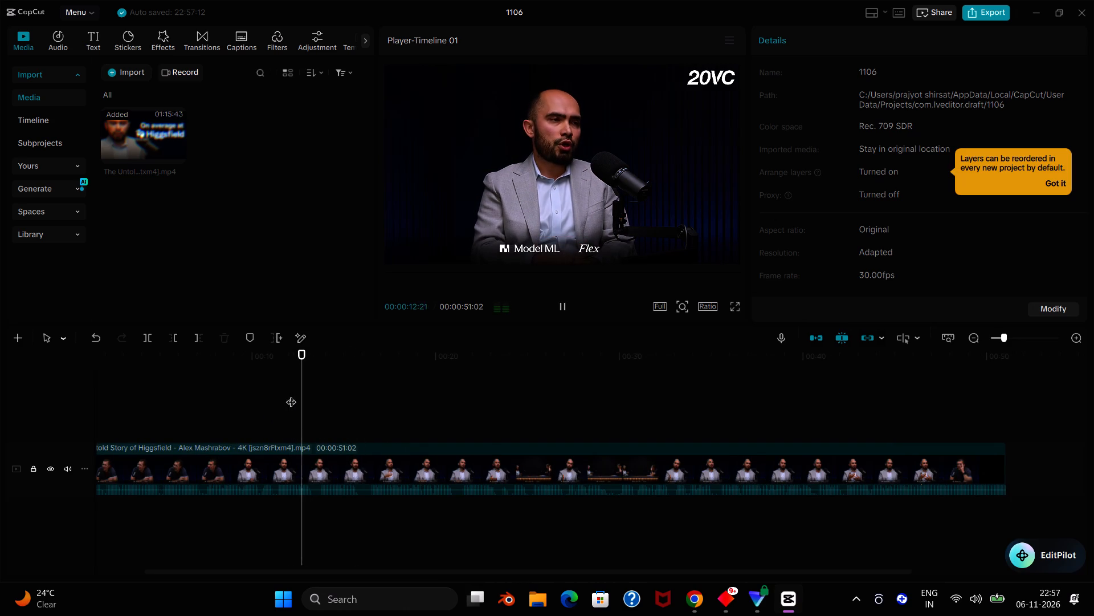
pyautogui.press('space')
pyautogui.hotkey('ctrl', 'b')
pyautogui.press('space')
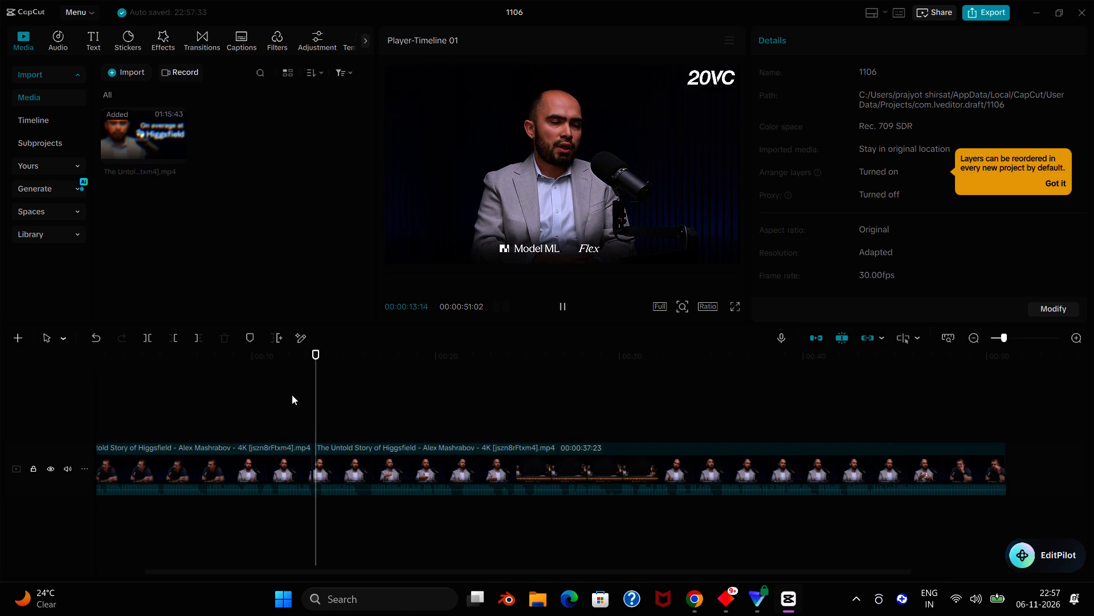
pyautogui.press('space')
pyautogui.hotkey('ctrl', 'b')
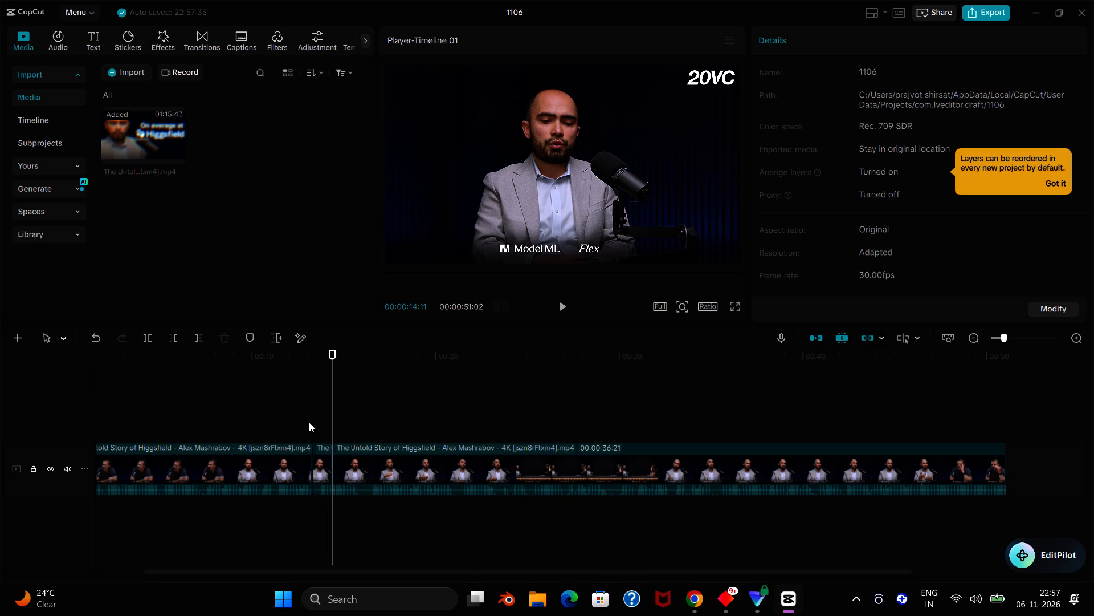
pyautogui.click(320, 454)
pyautogui.press('BackSpace')
# Split the footage at about 14:20 and 15:10 (seconds:frames), delete the piece between the cuts, and replay the join.
pyautogui.click(289, 417)
pyautogui.press('space')
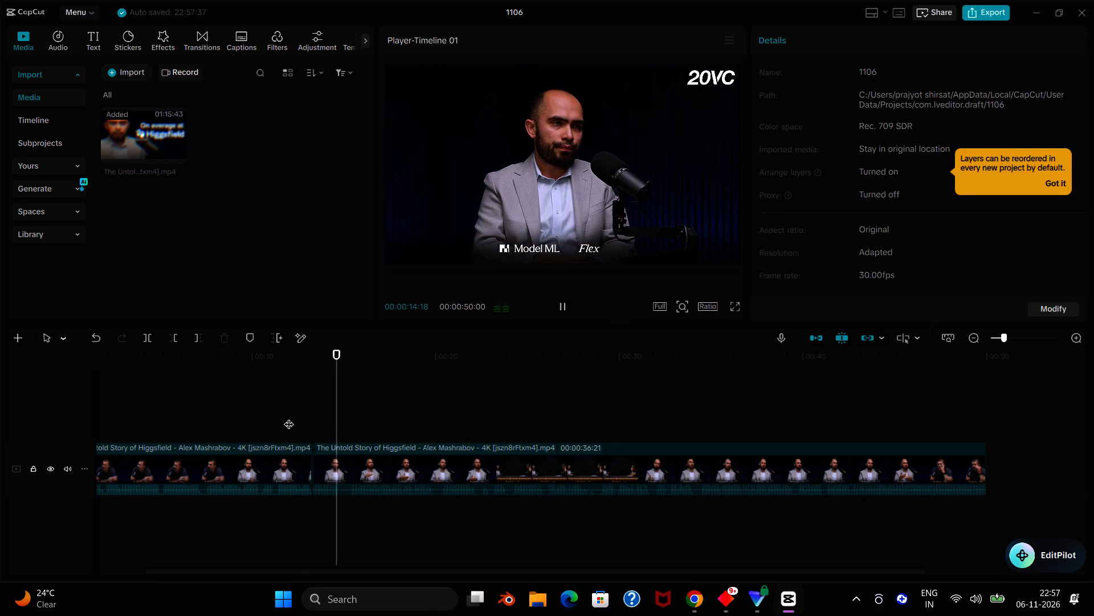
pyautogui.press('space')
pyautogui.hotkey('ctrl', 'b')
pyautogui.press('space')
pyautogui.press('space')
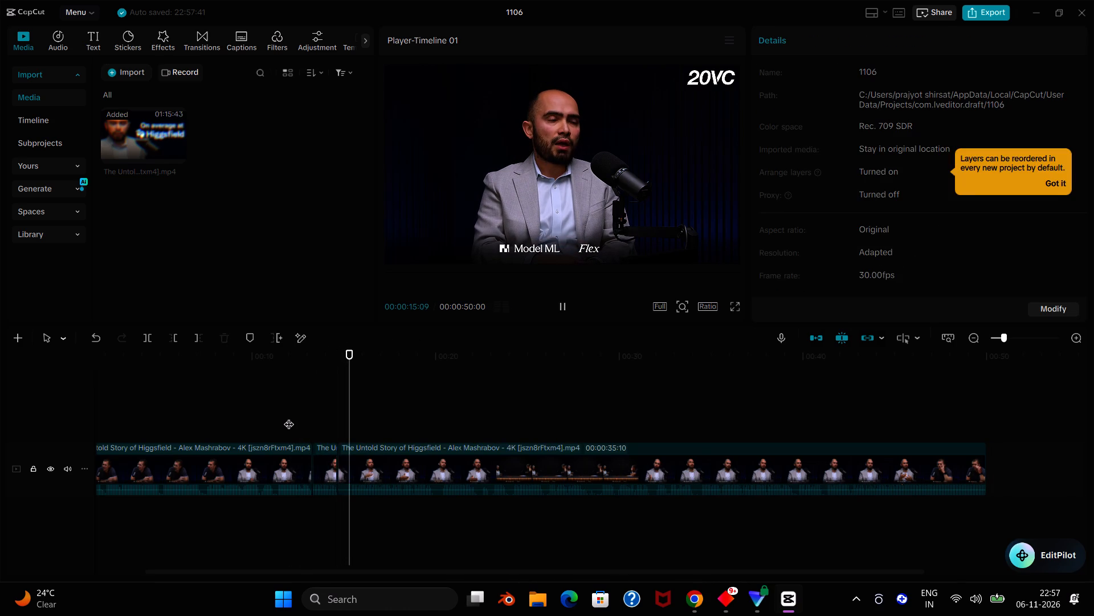
pyautogui.hotkey('ctrl', 'b')
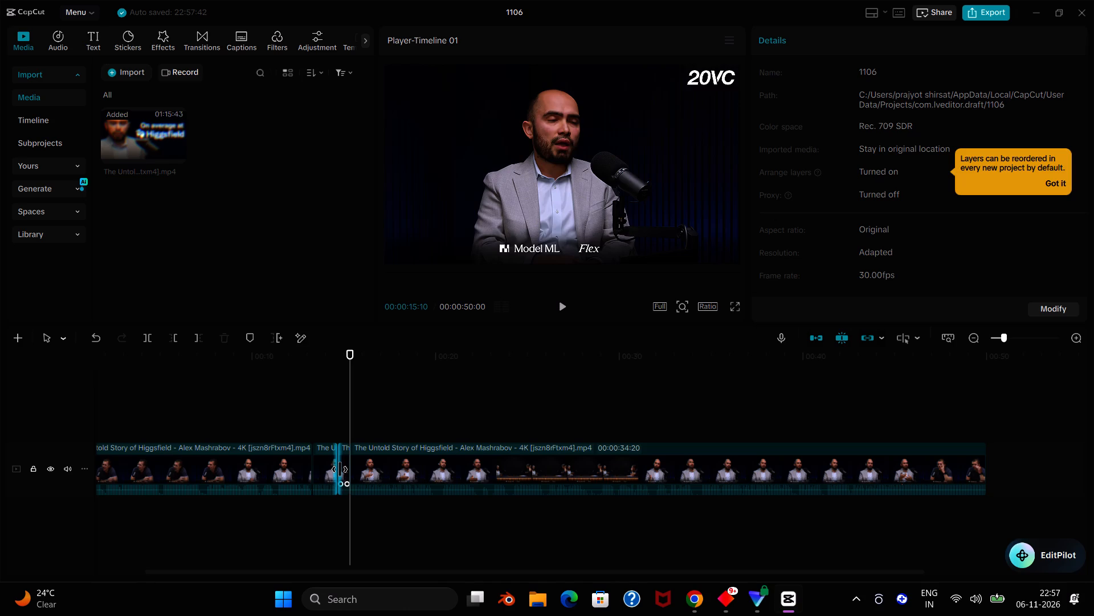
pyautogui.click(340, 469)
pyautogui.click(345, 456)
pyautogui.press('BackSpace')
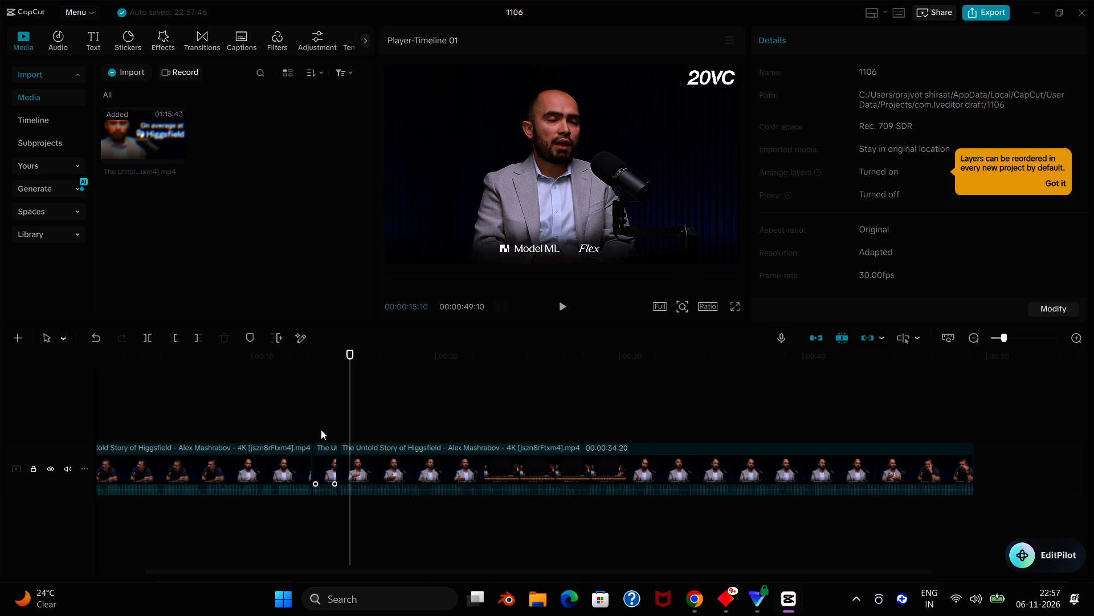
pyautogui.press('space')
pyautogui.click(293, 395)
pyautogui.press('space')
# Find where the opening question should begin, split at about 1:28 (seconds:frames), and delete the footage before it.
pyautogui.keyDown('ctrl'); pyautogui.scroll(-6, 293, 395); pyautogui.keyUp('ctrl')
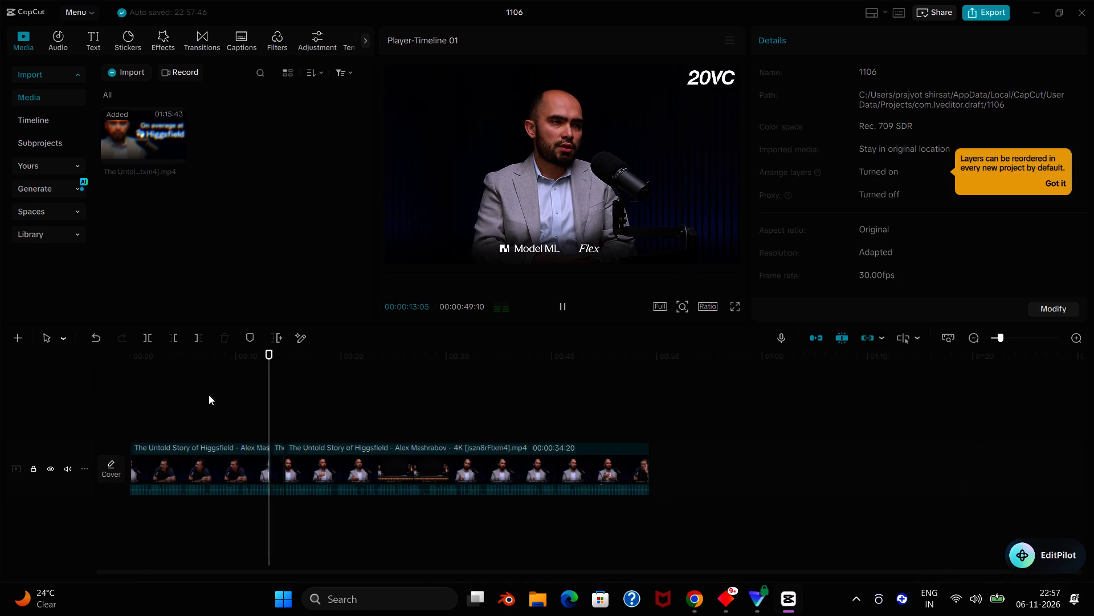
pyautogui.click(111, 387)
pyautogui.press('space')
pyautogui.press('space')
pyautogui.press('space')
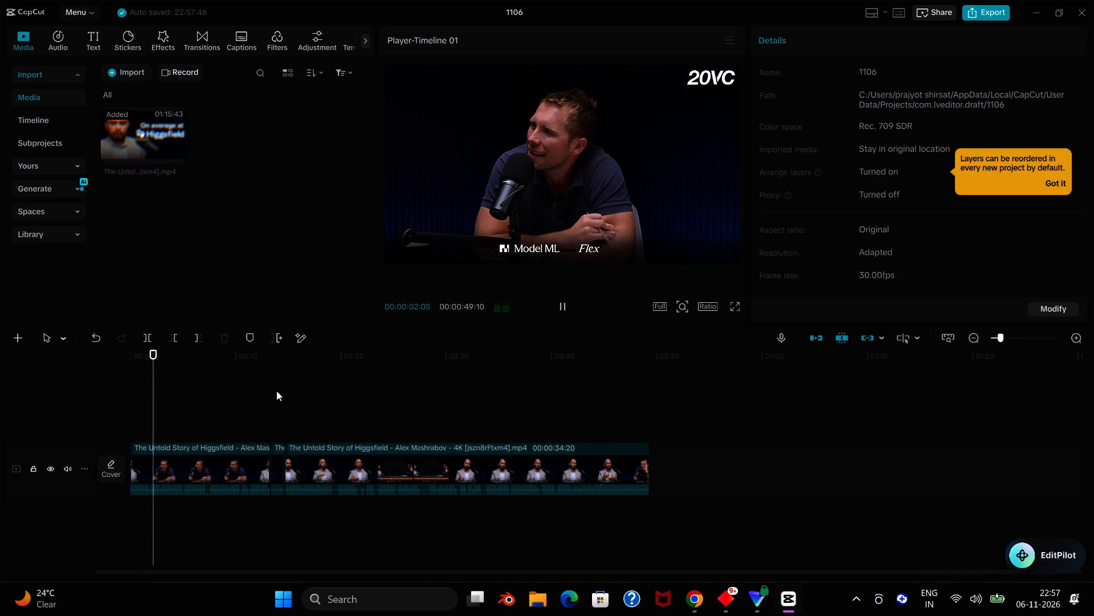
pyautogui.click(117, 375)
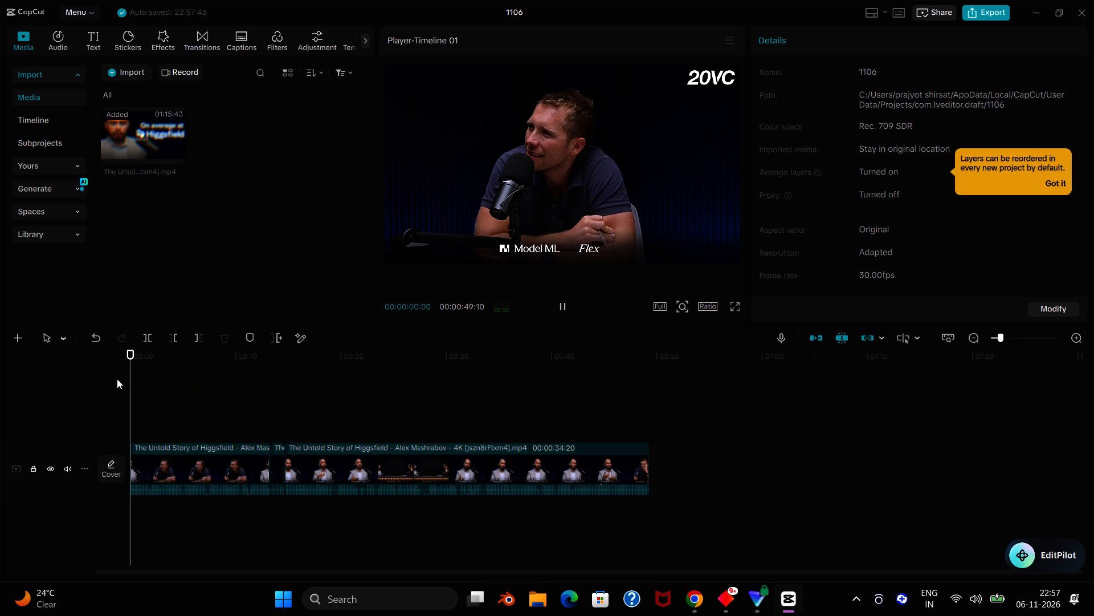
pyautogui.press('space')
pyautogui.press('space')
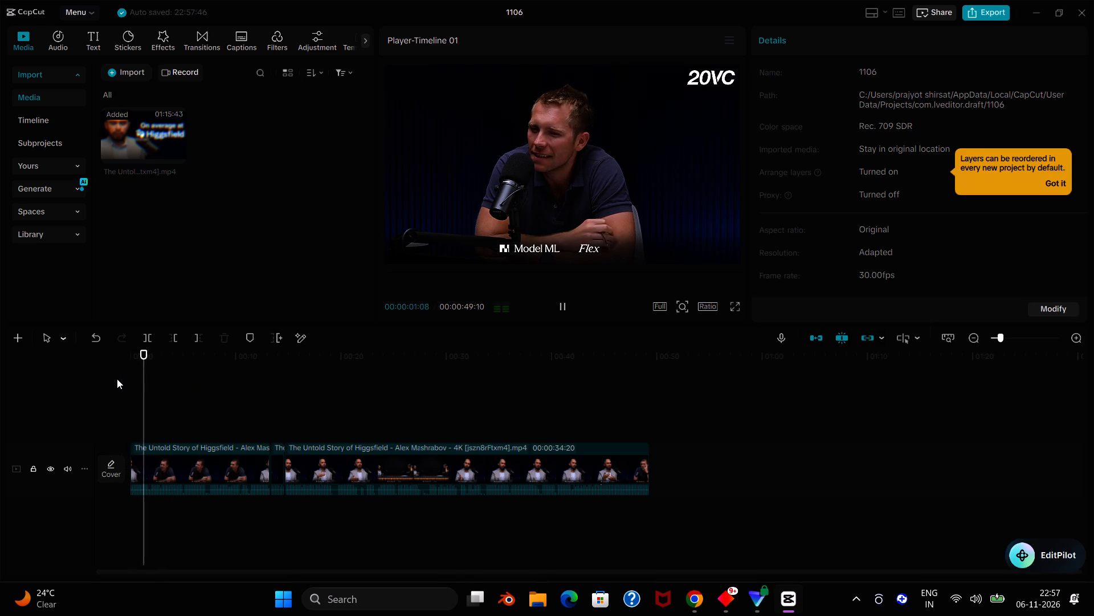
pyautogui.press('space')
pyautogui.press('space')
pyautogui.press('space')
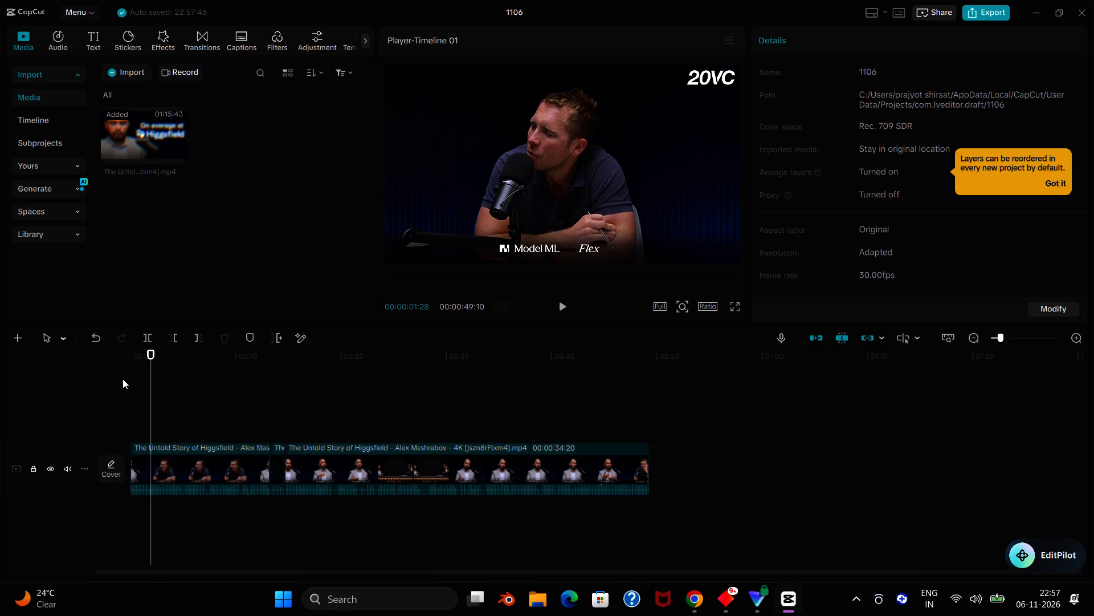
pyautogui.hotkey('ctrl', 'b')
pyautogui.click(129, 458)
pyautogui.press('BackSpace')
pyautogui.click(113, 421)
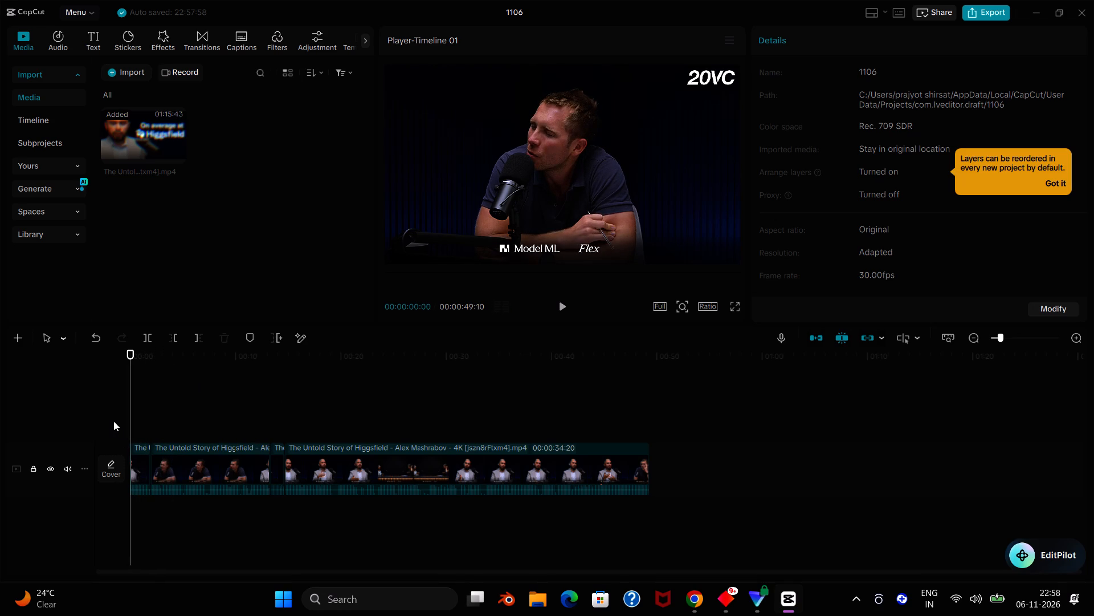
pyautogui.press('space')
pyautogui.click(138, 459)
pyautogui.press('BackSpace')
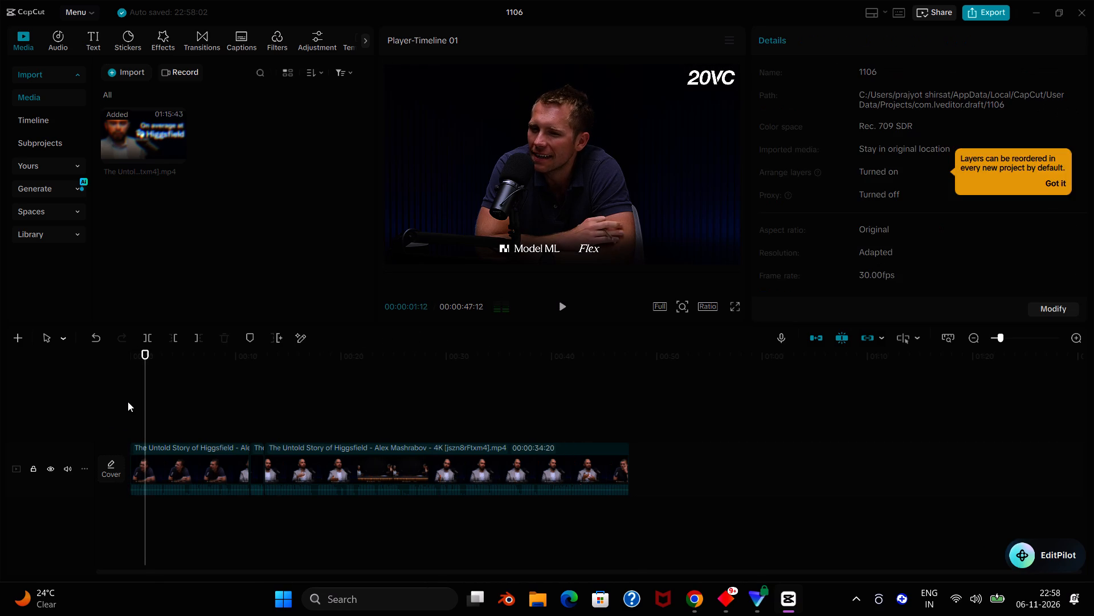
# Play through from the start, split at about 17:08 and 17:25 (seconds:frames), and delete the short piece between the cuts.
pyautogui.click(128, 402)
pyautogui.doubleClick(121, 399)
pyautogui.press('space')
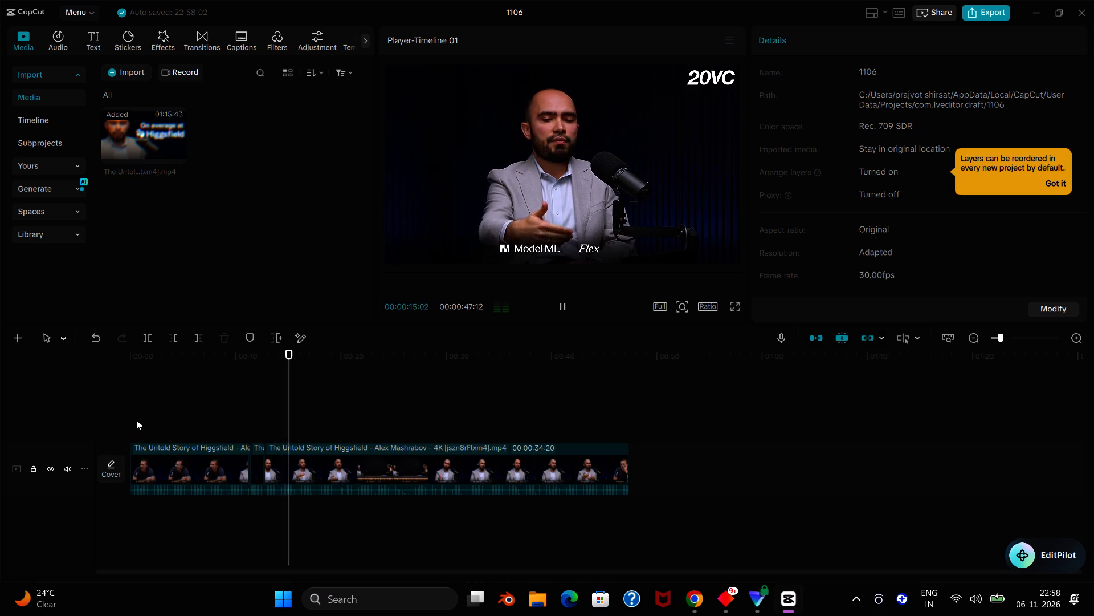
pyautogui.keyDown('ctrl'); pyautogui.scroll(4, 279, 443); pyautogui.keyUp('ctrl')
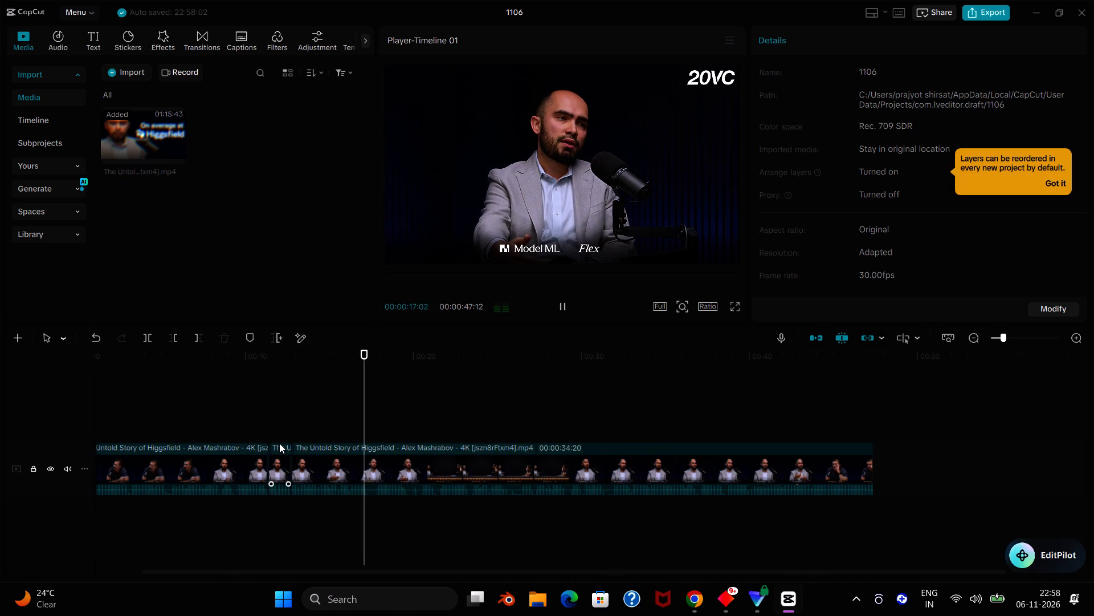
pyautogui.click(352, 408)
pyautogui.press('space')
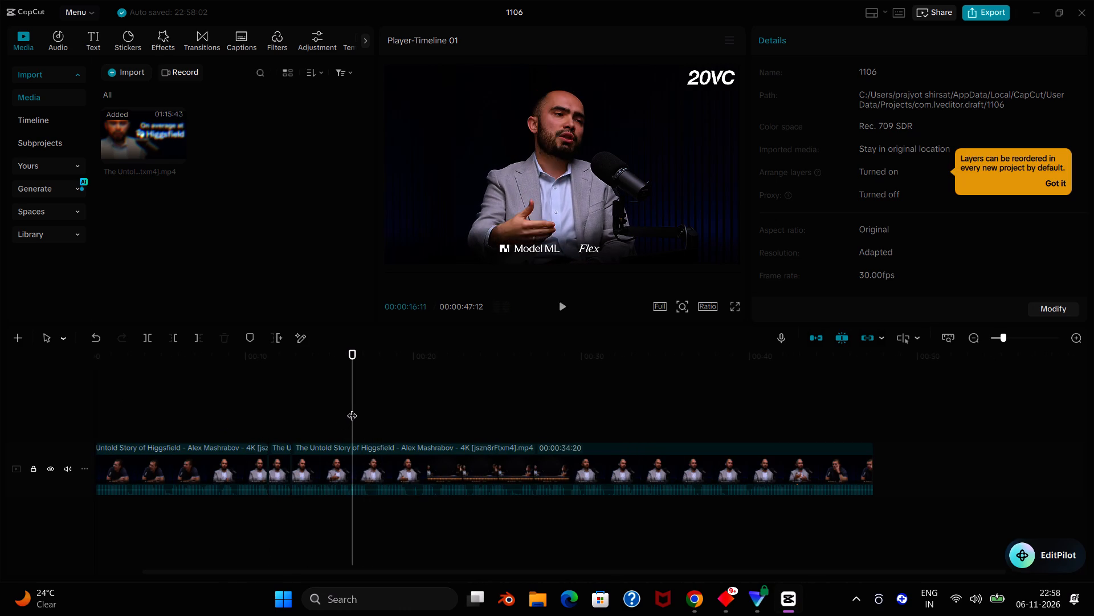
pyautogui.press('space')
pyautogui.press('space')
pyautogui.hotkey('ctrl', 'b')
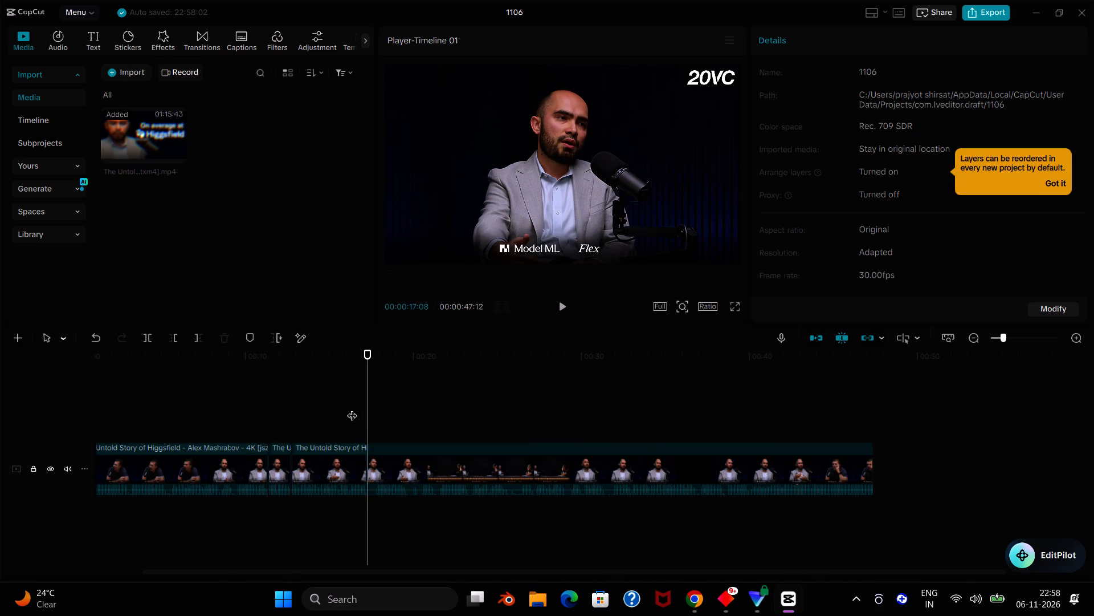
pyautogui.press('space')
pyautogui.press('space')
pyautogui.hotkey('ctrl', 'b')
pyautogui.keyDown('ctrl'); pyautogui.moveTo(352, 408); pyautogui.dragTo(380, 455); pyautogui.keyUp('ctrl')
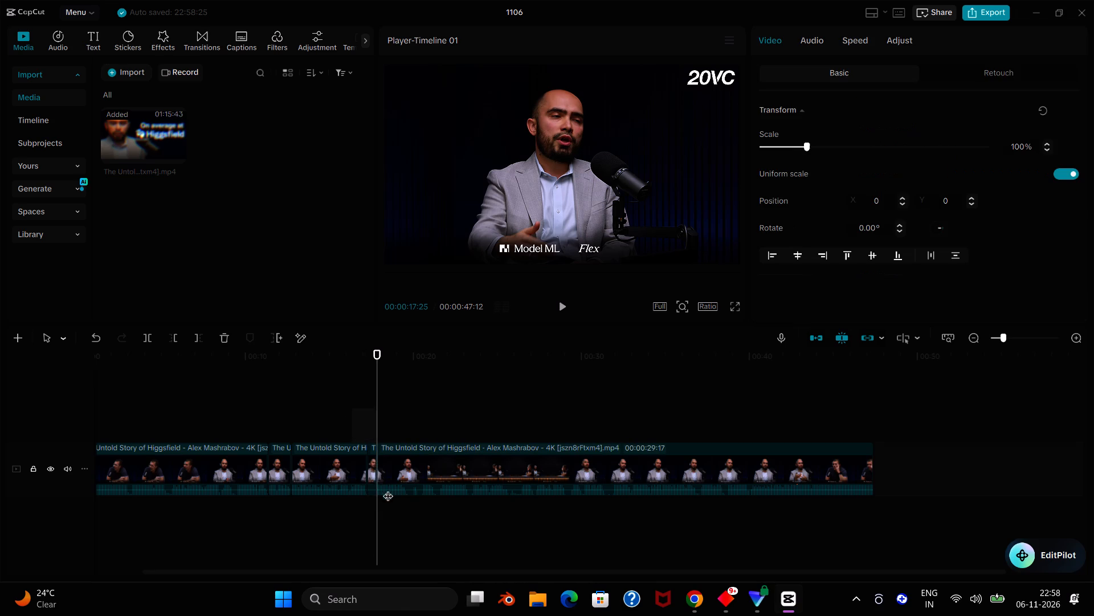
pyautogui.click(378, 459)
pyautogui.click(380, 425)
pyautogui.click(386, 408)
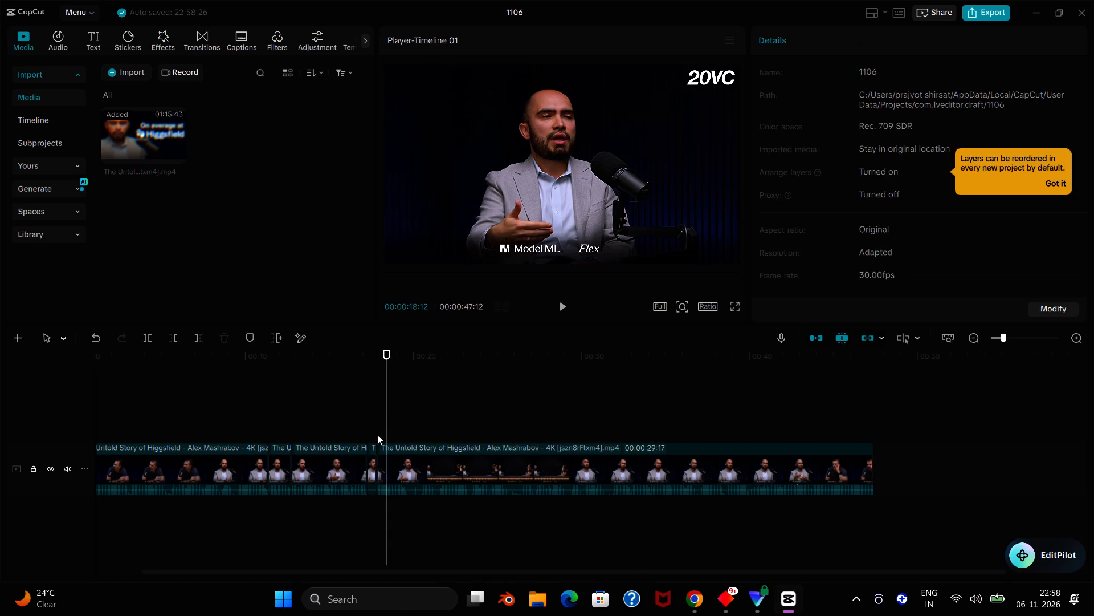
pyautogui.click(369, 461)
pyautogui.click(374, 453)
pyautogui.press('BackSpace')
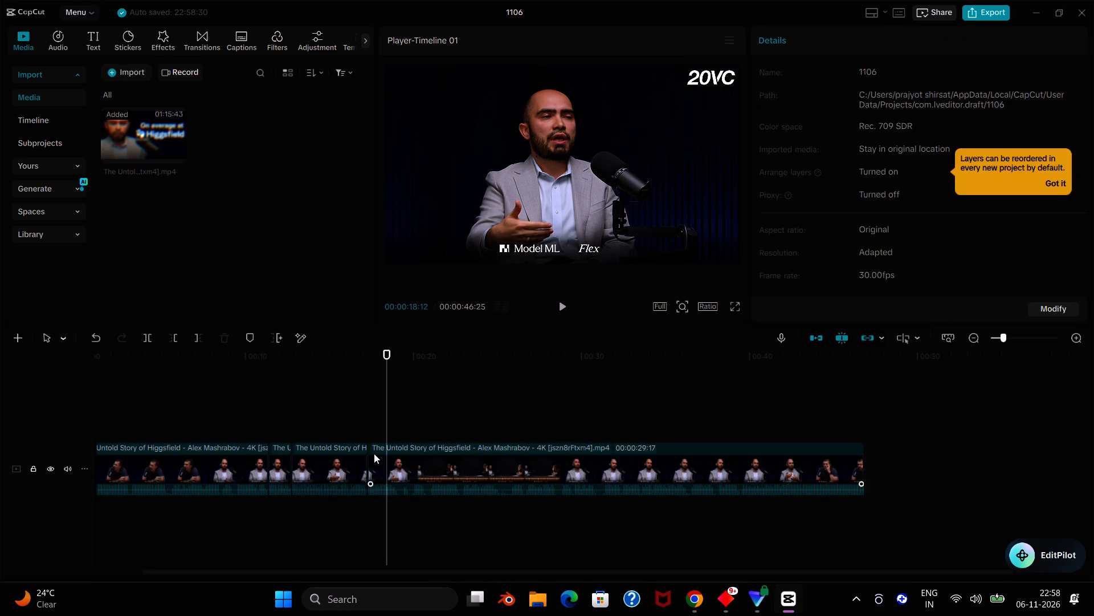
# Split the footage at about 19:00 and 19:26 (seconds:frames) and delete the piece between the cuts.
pyautogui.click(352, 395)
pyautogui.press('space')
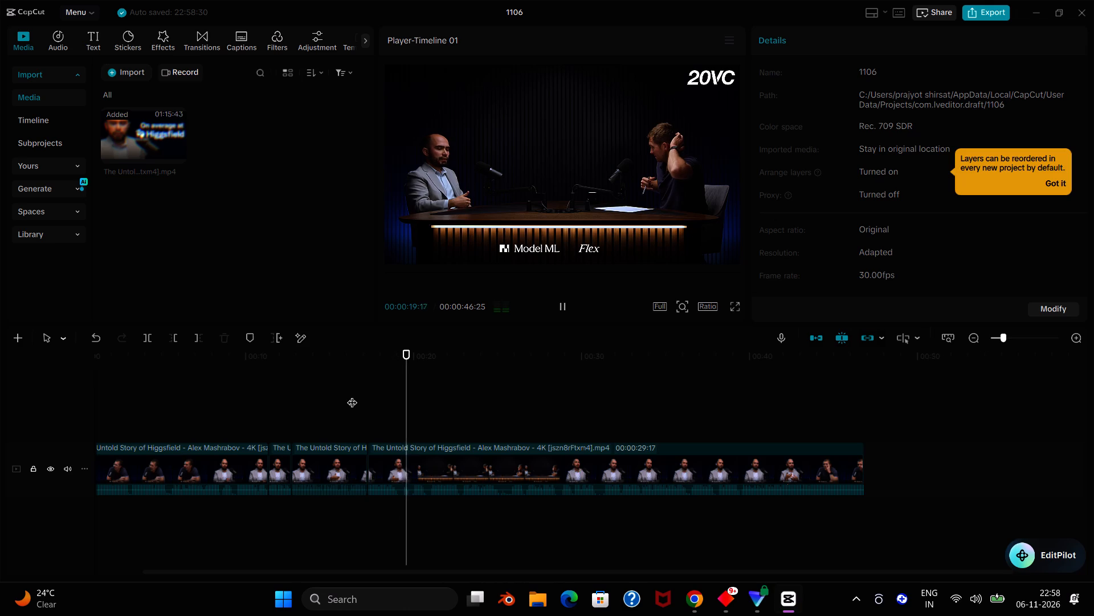
pyautogui.click(385, 396)
pyautogui.press('space')
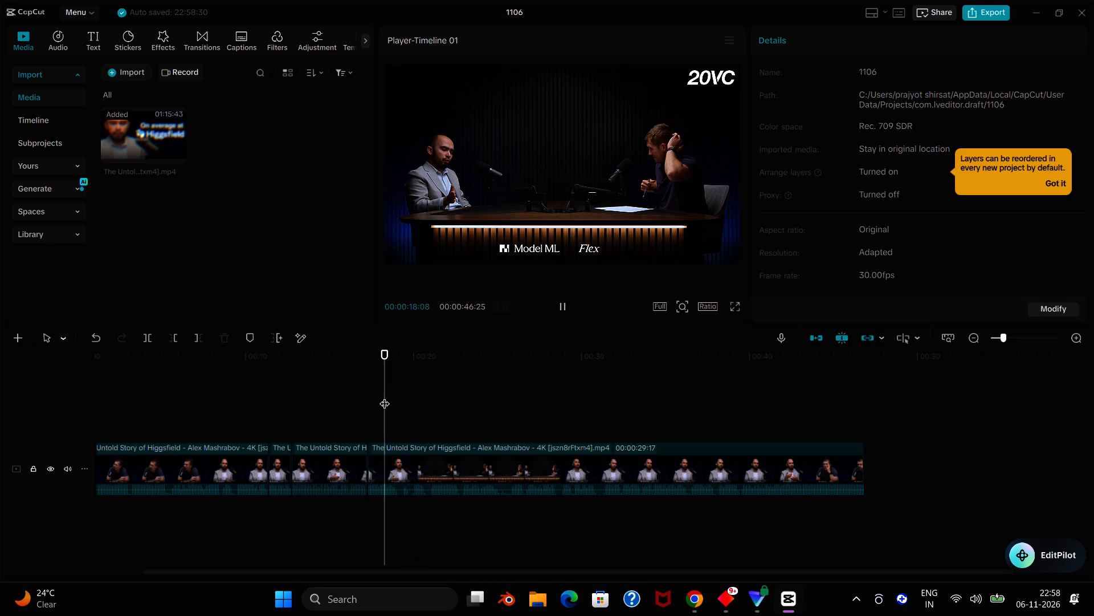
pyautogui.press('space')
pyautogui.press('space')
pyautogui.hotkey('ctrl', 'b')
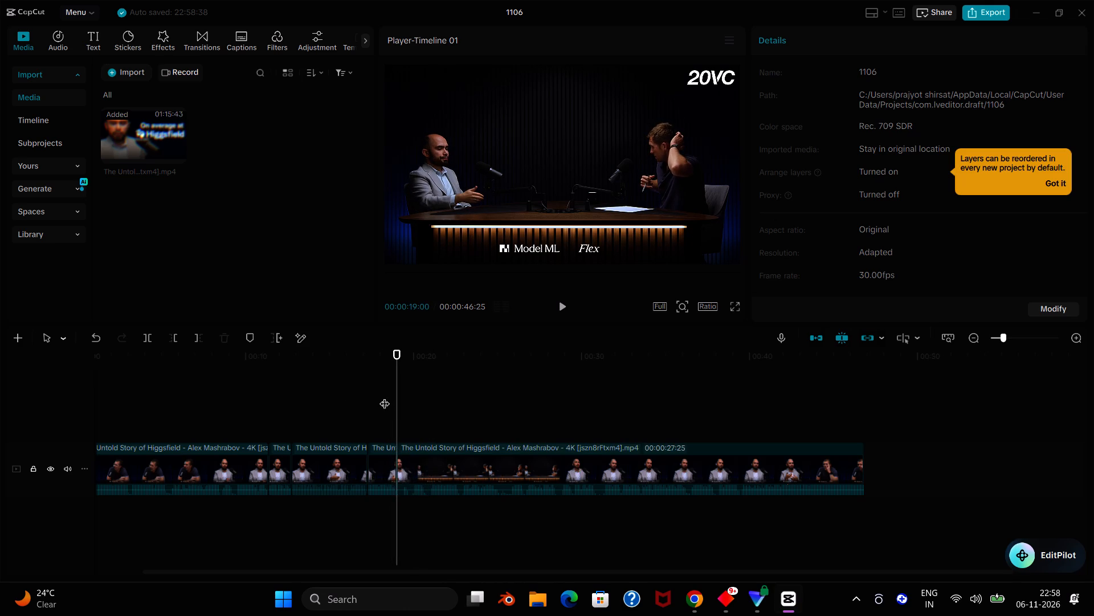
pyautogui.press('space')
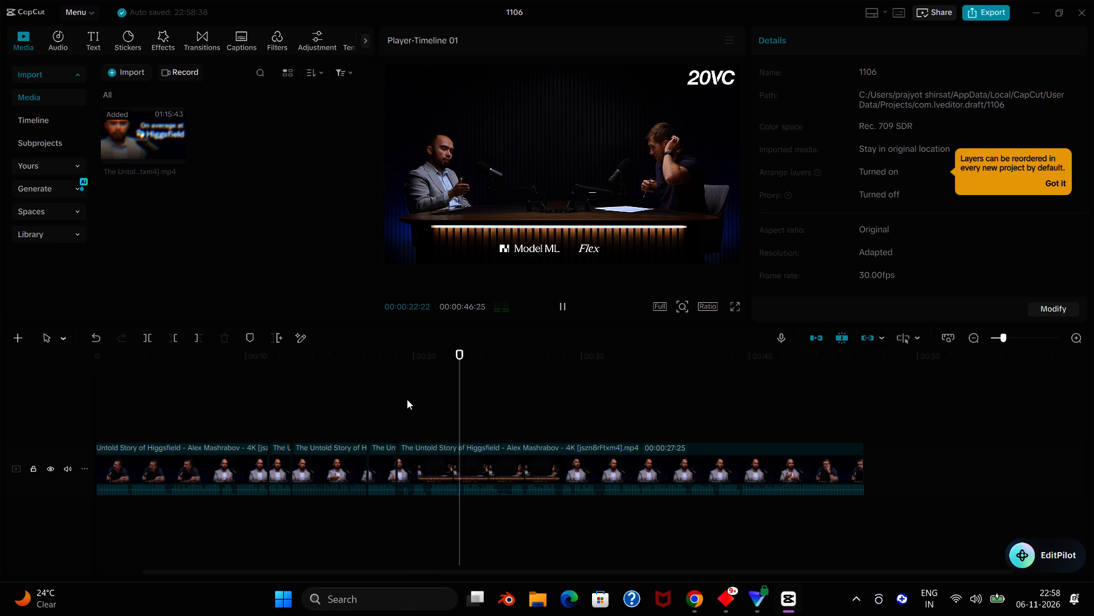
pyautogui.press('space')
pyautogui.click(399, 399)
pyautogui.press('space')
pyautogui.press('space')
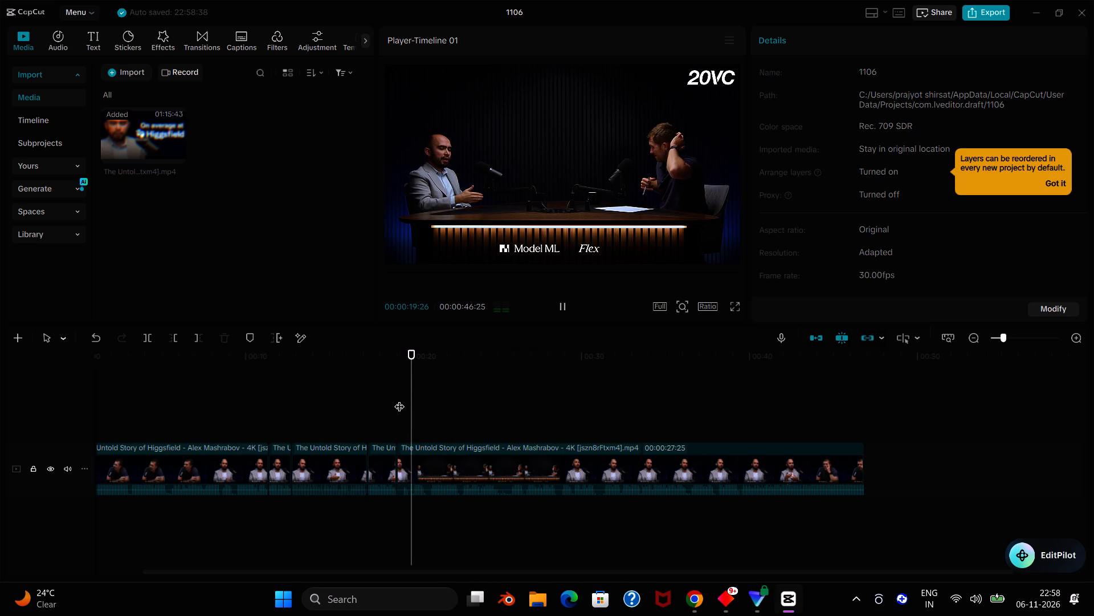
pyautogui.hotkey('ctrl', 'b')
pyautogui.click(403, 444)
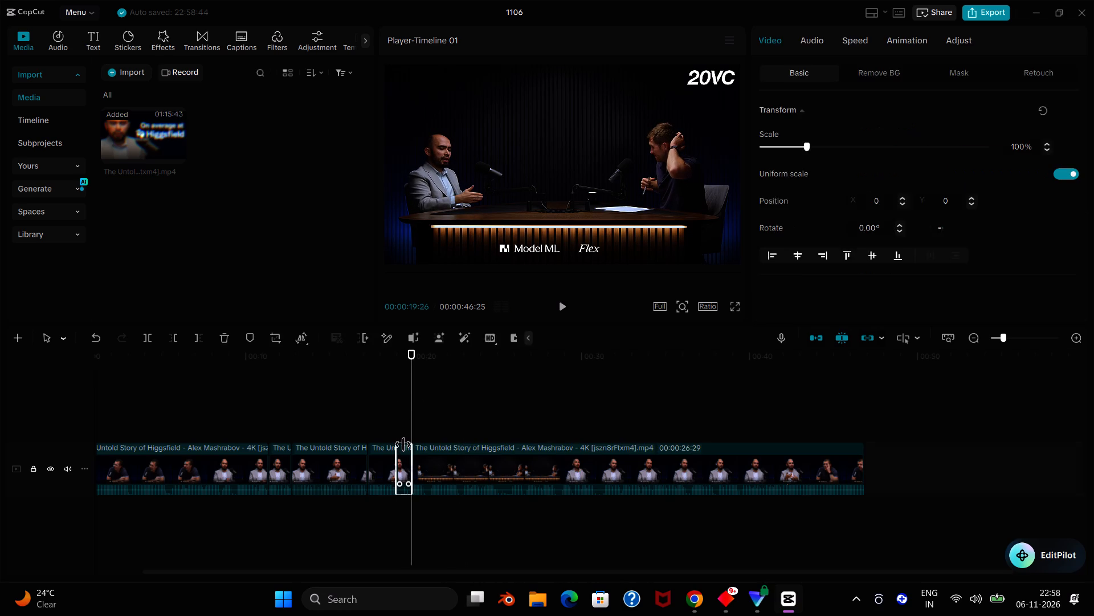
pyautogui.press('BackSpace')
# Replay the join at about 19 seconds to check how the speech flows across the cut.
pyautogui.click(396, 415)
pyautogui.press('space')
pyautogui.press('space')
pyautogui.press('space')
pyautogui.press('space')
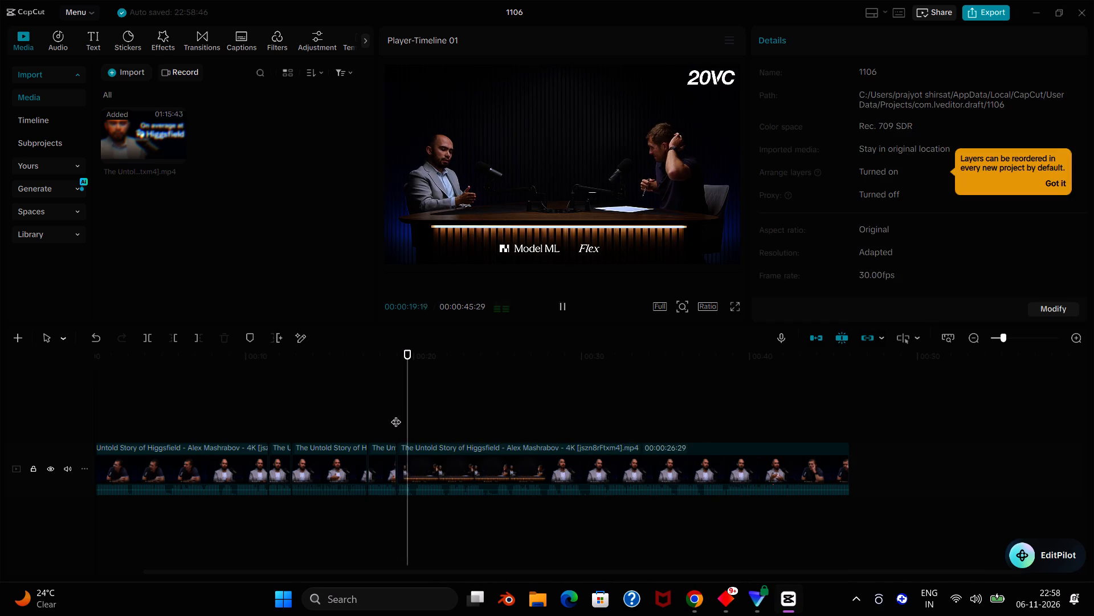
pyautogui.press('space')
pyautogui.click(396, 415)
pyautogui.press('space')
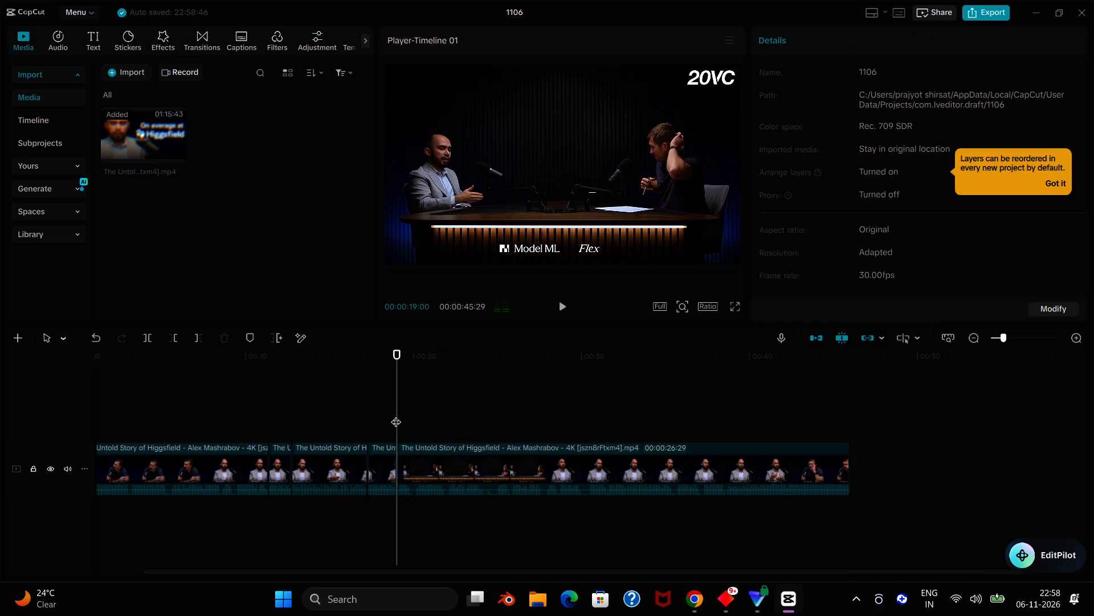
# Split the footage at about 19:21 and 20:04 (seconds:frames) and delete the short piece between the cuts.
pyautogui.press('space')
pyautogui.press('space')
pyautogui.press('space')
pyautogui.hotkey('ctrl', 'b')
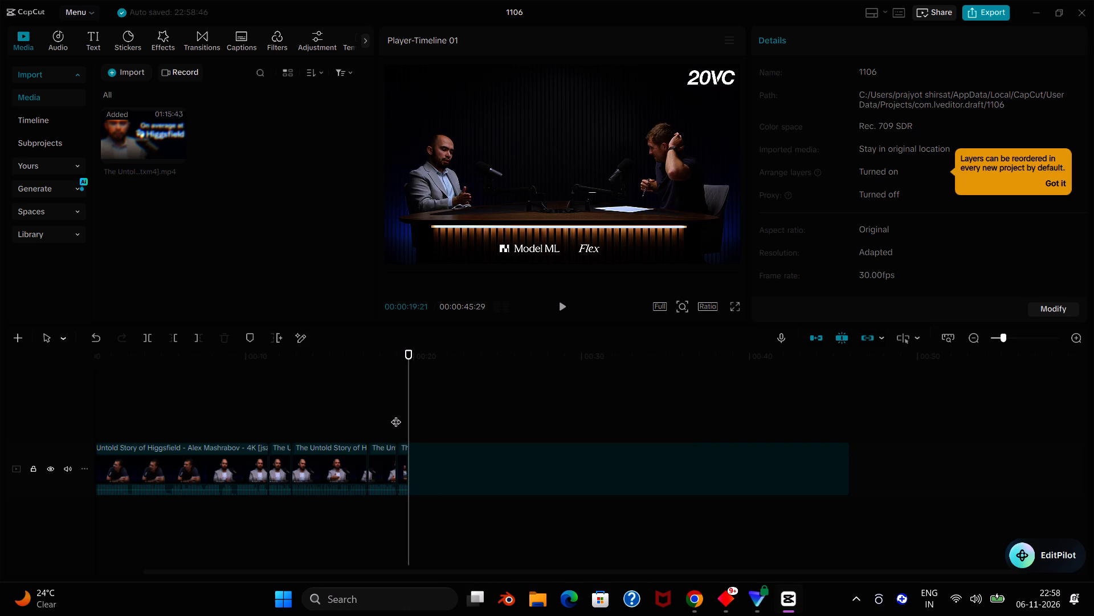
pyautogui.press('space')
pyautogui.press('space')
pyautogui.hotkey('ctrl', 'b')
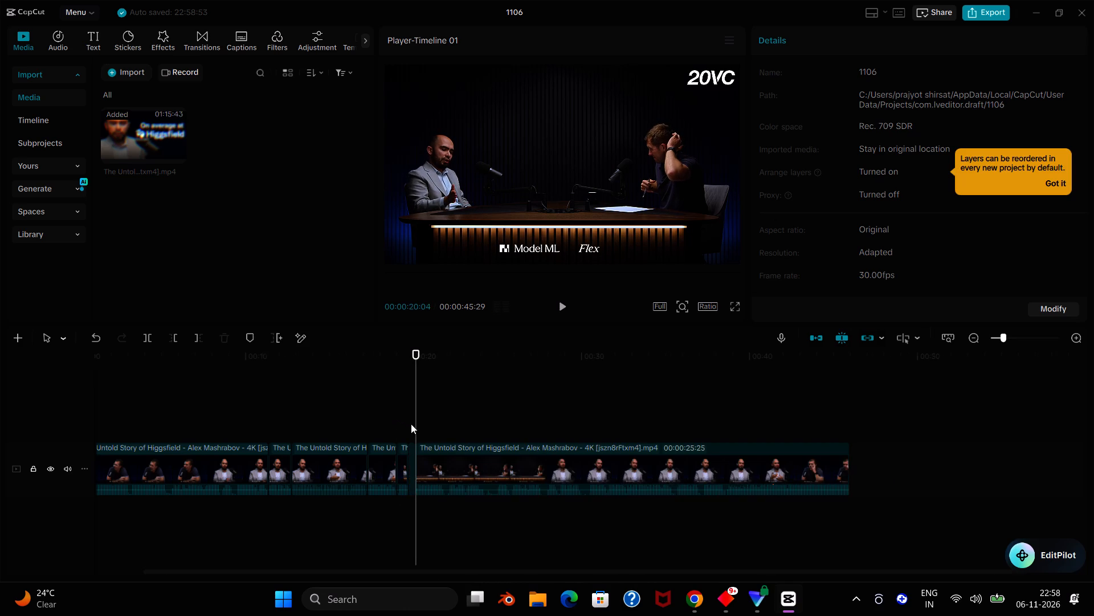
pyautogui.keyDown('ctrl'); pyautogui.scroll(3, 411, 424); pyautogui.keyUp('ctrl')
pyautogui.click(408, 453)
pyautogui.click(411, 453)
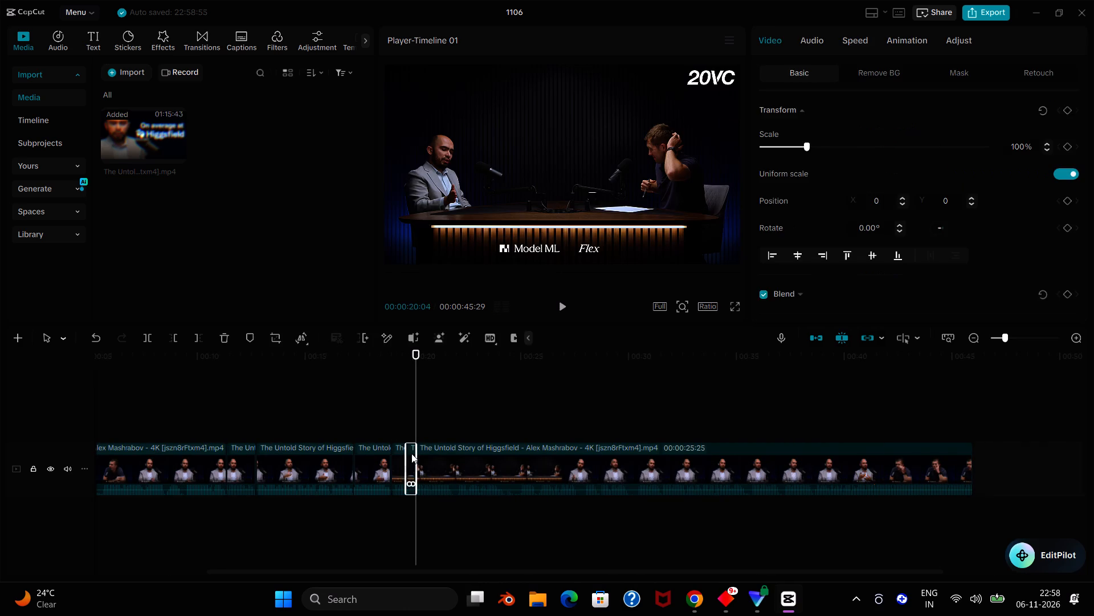
pyautogui.press('BackSpace')
# Play on from the last join, split at about 23:24 and 24:15 (seconds:frames), and delete the piece between the cuts.
pyautogui.click(396, 411)
pyautogui.press('space')
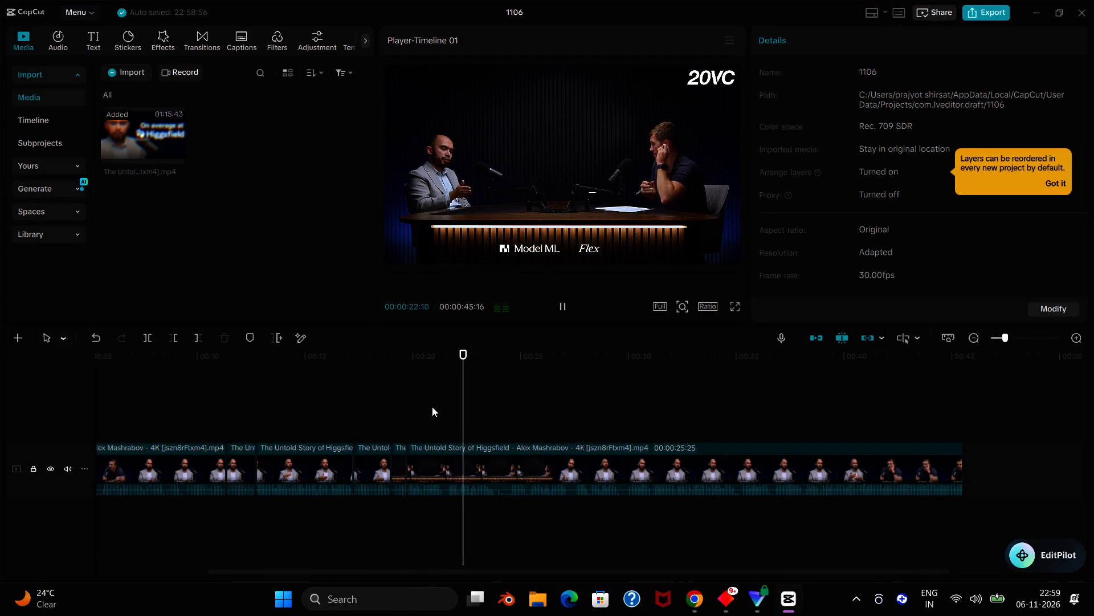
pyautogui.click(475, 410)
pyautogui.press('space')
pyautogui.press('space')
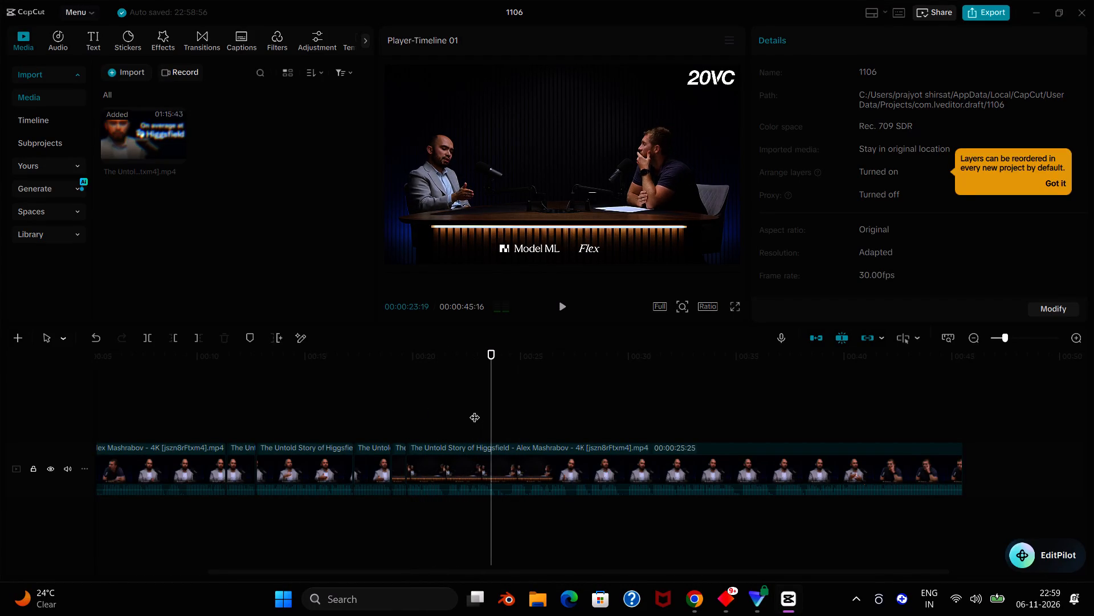
pyautogui.press('space')
pyautogui.press('space')
pyautogui.hotkey('ctrl', 'b')
pyautogui.press('space')
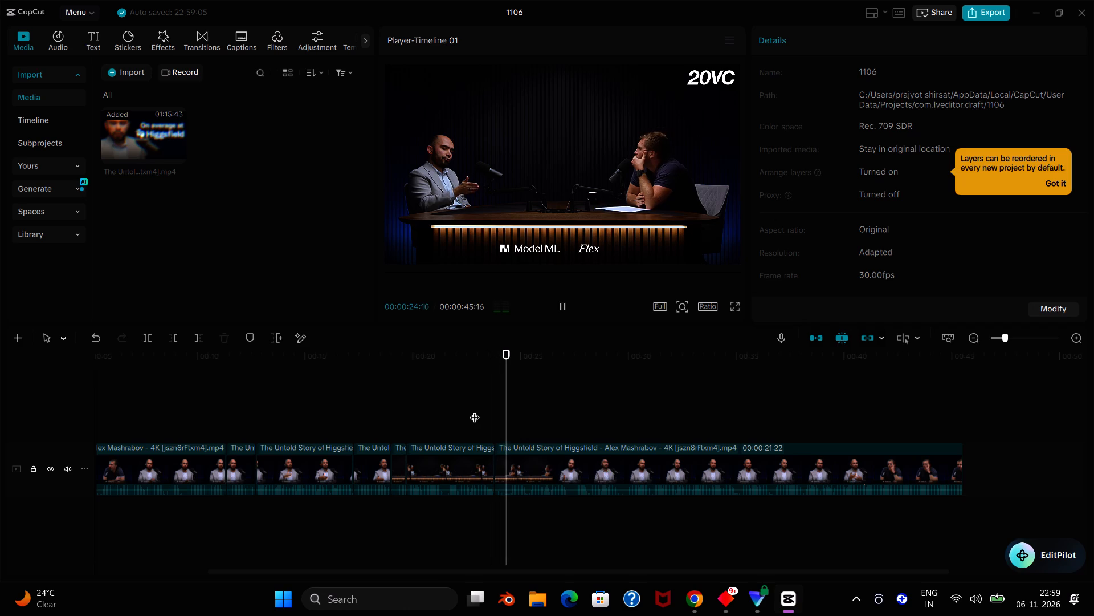
pyautogui.press('space')
pyautogui.hotkey('ctrl', 'b')
pyautogui.click(497, 463)
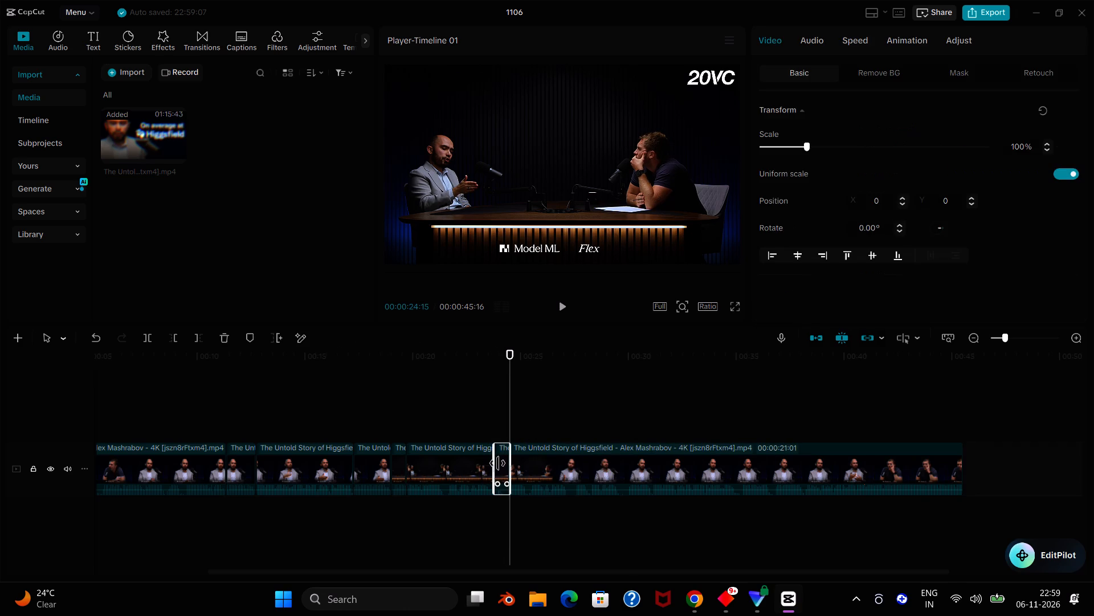
pyautogui.press('BackSpace')
# Play on from the last join, split at about 26:13 and 26:28 (seconds:frames), and delete the piece between the cuts.
pyautogui.click(485, 426)
pyautogui.press('space')
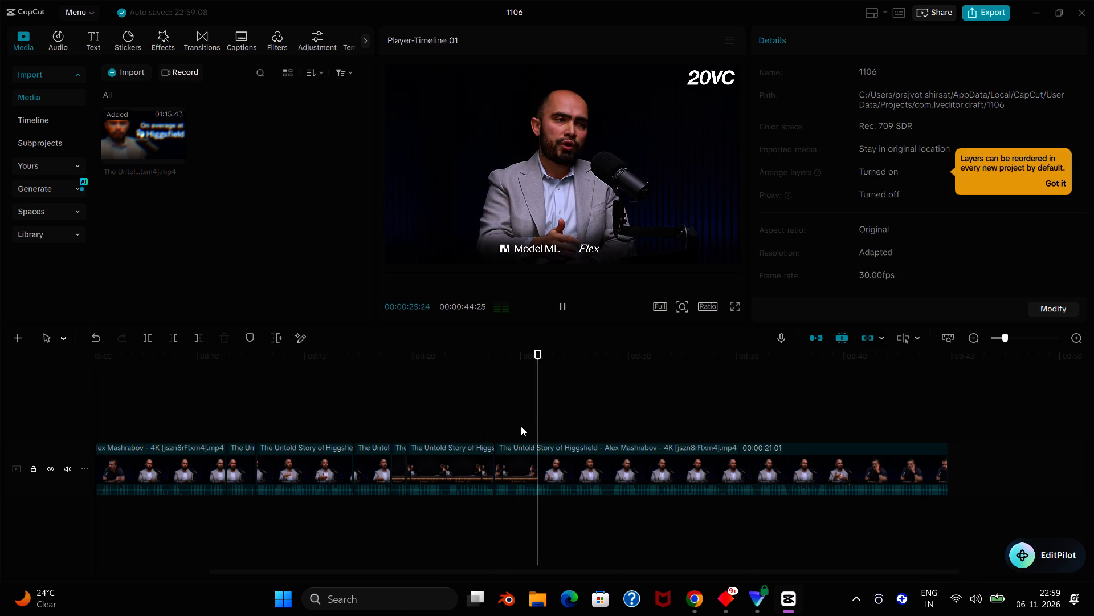
pyautogui.press('space')
pyautogui.hotkey('ctrl', 'b')
pyautogui.press('space')
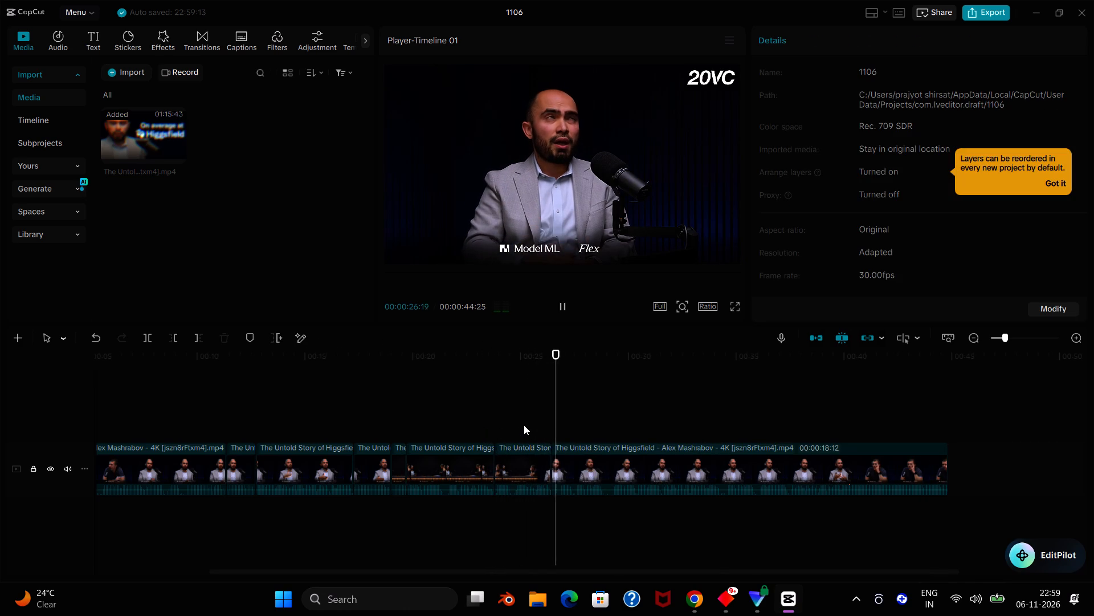
pyautogui.press('space')
pyautogui.hotkey('ctrl', 'b')
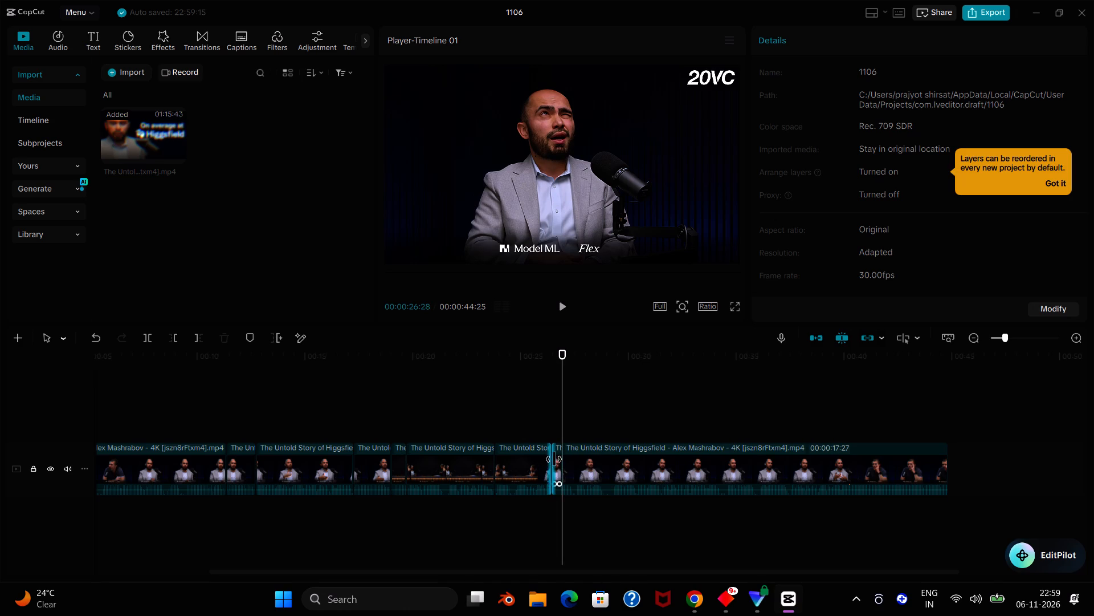
pyautogui.click(557, 459)
pyautogui.press('BackSpace')
# Replay the join at about 26:13, split the following footage at about 27:02 (seconds:frames), and delete the piece between them.
pyautogui.click(536, 428)
pyautogui.press('space')
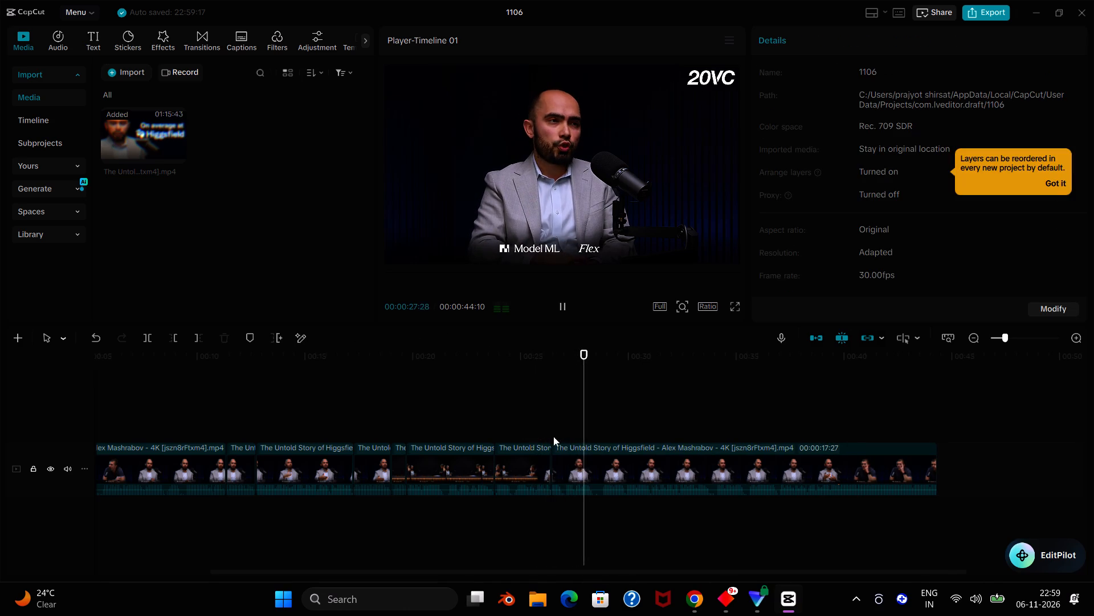
pyautogui.click(541, 423)
pyautogui.press('space')
pyautogui.press('space')
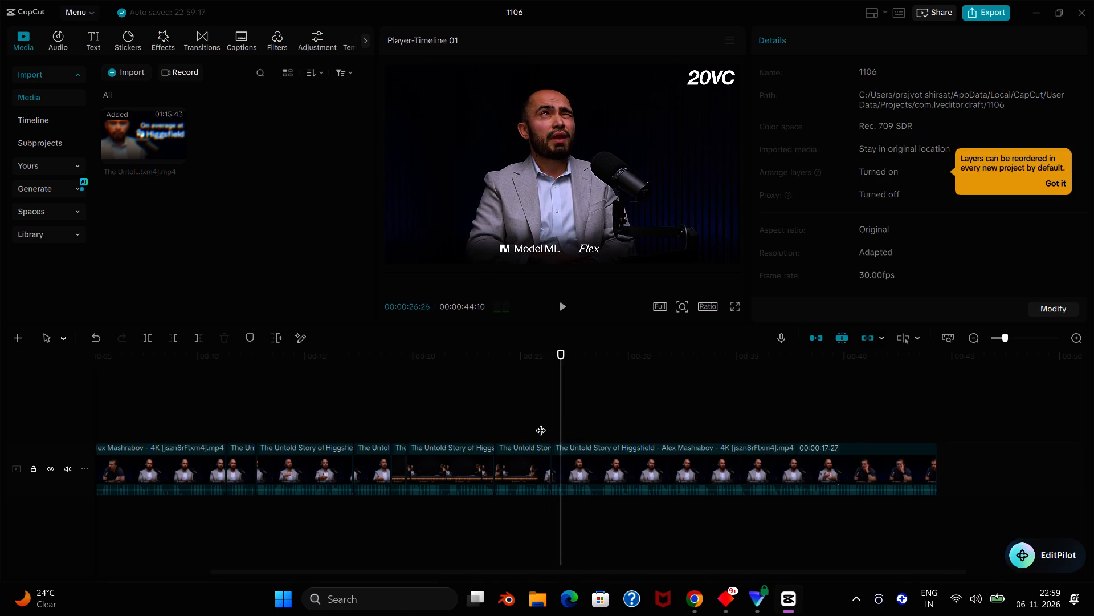
pyautogui.press('space')
pyautogui.press('space')
pyautogui.hotkey('ctrl', 'b')
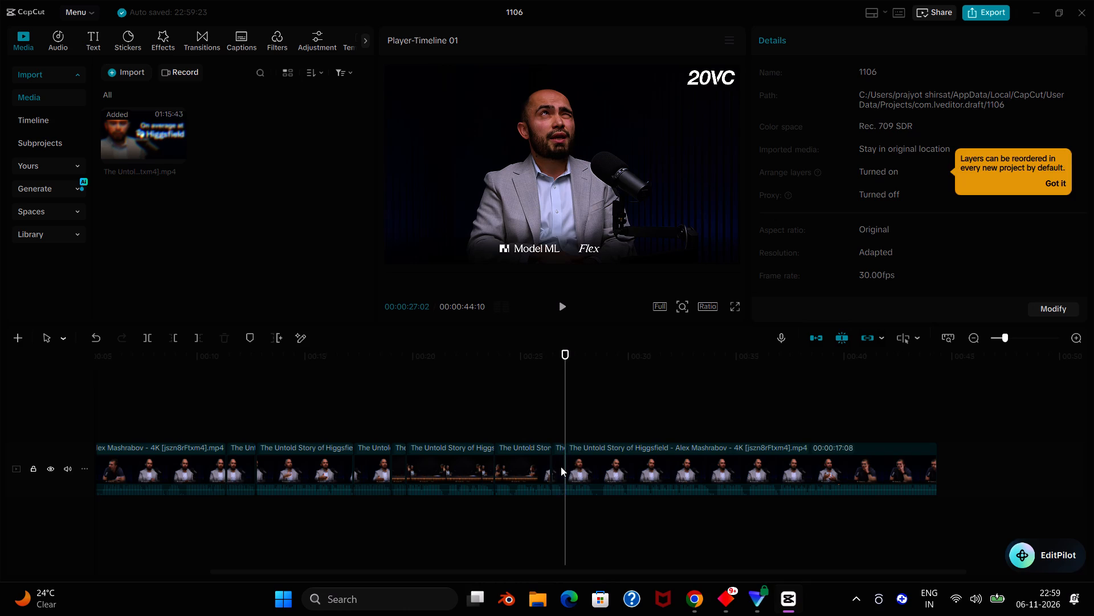
pyautogui.click(561, 467)
pyautogui.press('BackSpace')
# Split the guest's footage at about 27:22 and 28:05 (seconds:frames) and delete the short piece between the cuts.
pyautogui.click(528, 401)
pyautogui.press('space')
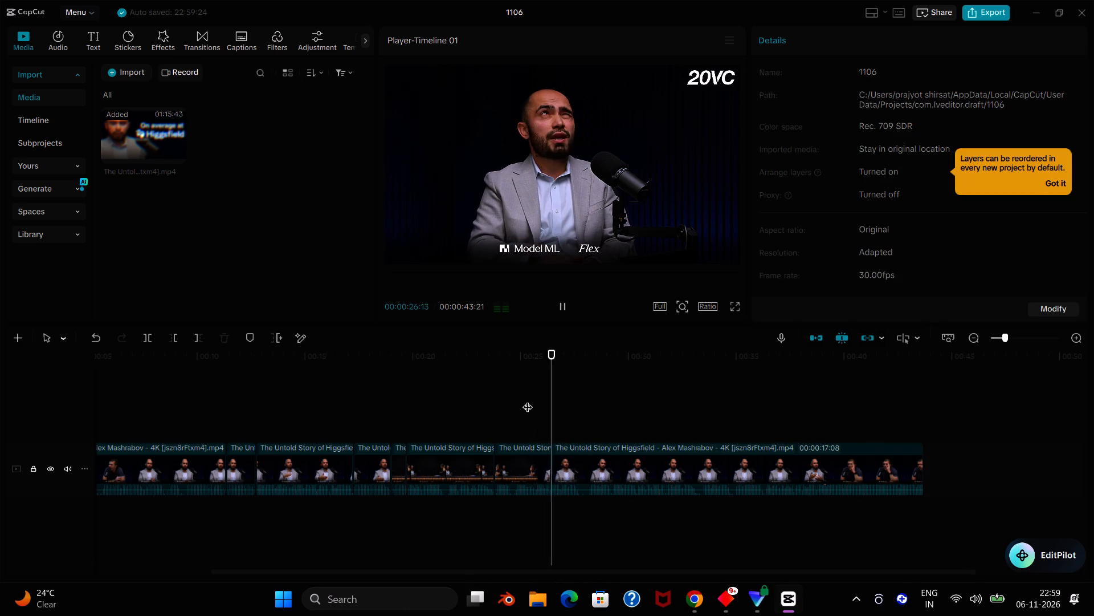
pyautogui.press('space')
pyautogui.hotkey('ctrl', 'b')
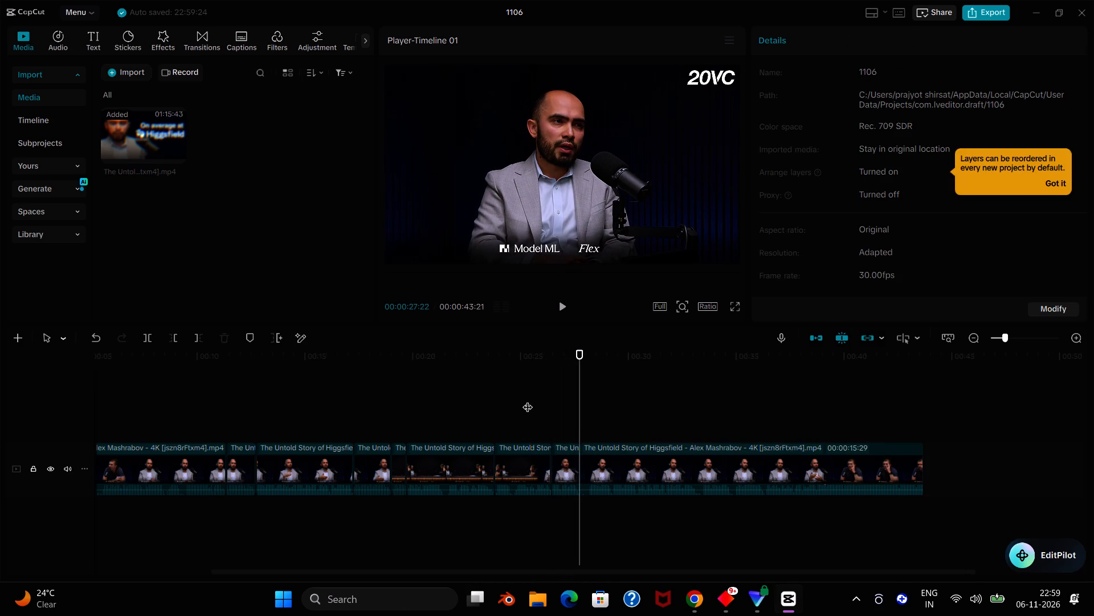
pyautogui.press('space')
pyautogui.press('space')
pyautogui.hotkey('ctrl', 'b')
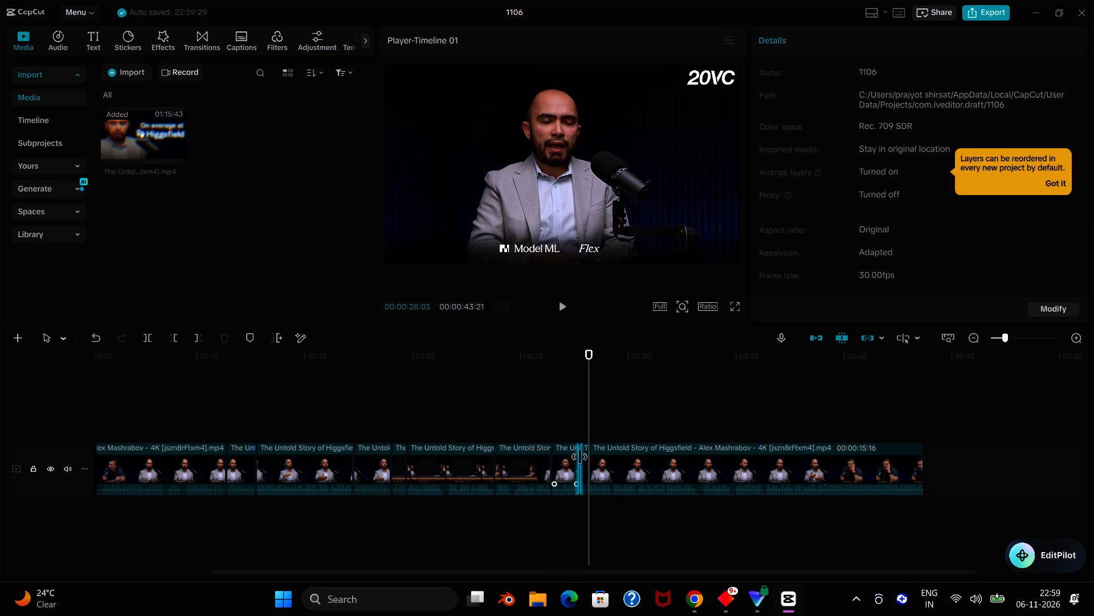
pyautogui.click(583, 457)
pyautogui.press('BackSpace')
# Replay the join at about 27:22, split the following footage at about 28:23 (seconds:frames), and delete the piece between them.
pyautogui.click(549, 392)
pyautogui.press('space')
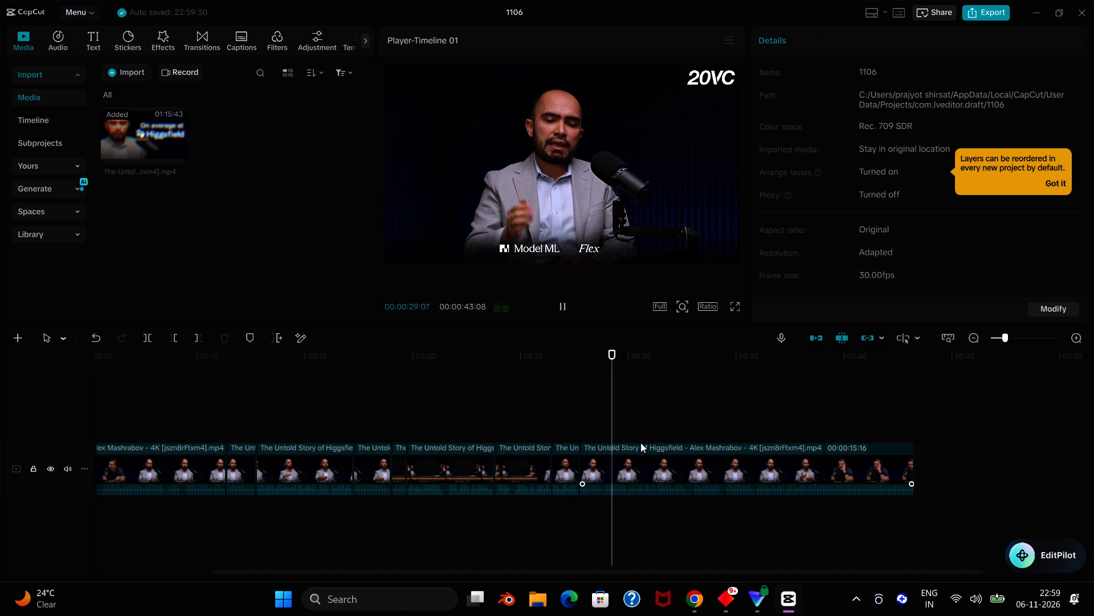
pyautogui.click(576, 387)
pyautogui.press('space')
pyautogui.press('space')
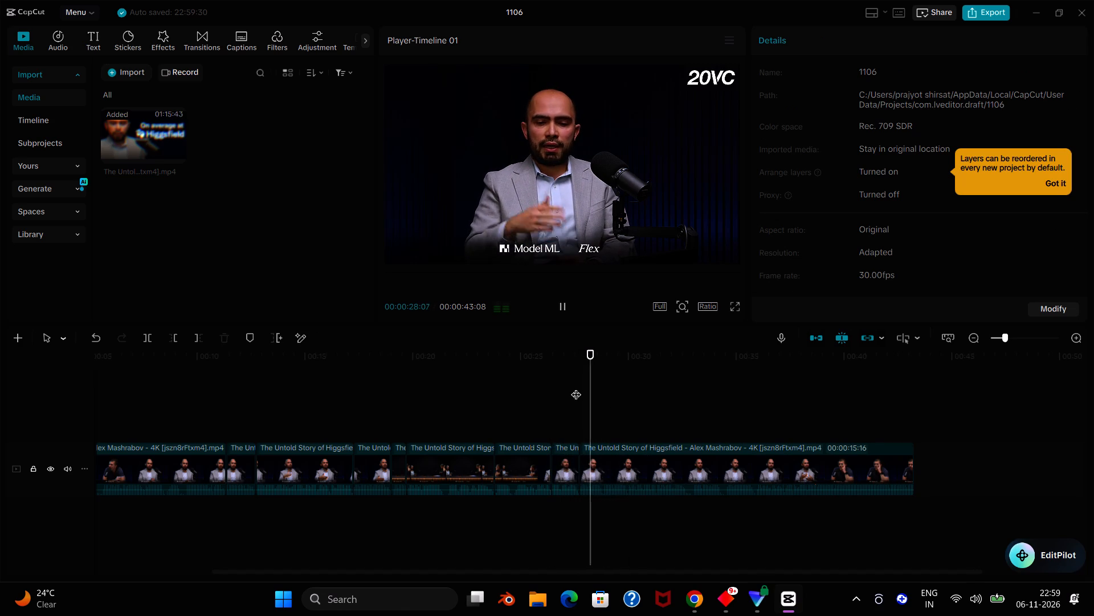
pyautogui.press('space')
pyautogui.hotkey('ctrl', 'b')
pyautogui.click(594, 462)
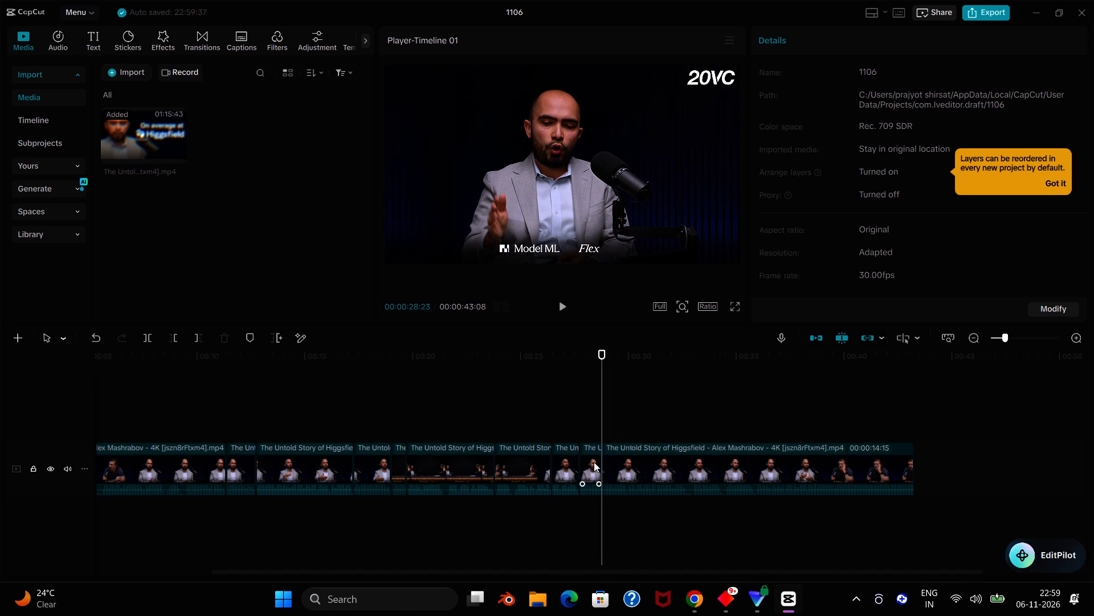
pyautogui.press('BackSpace')
# Find where the answer can end, split at about 34:27 (seconds:frames), and delete all the footage after the cut.
pyautogui.click(574, 378)
pyautogui.press('space')
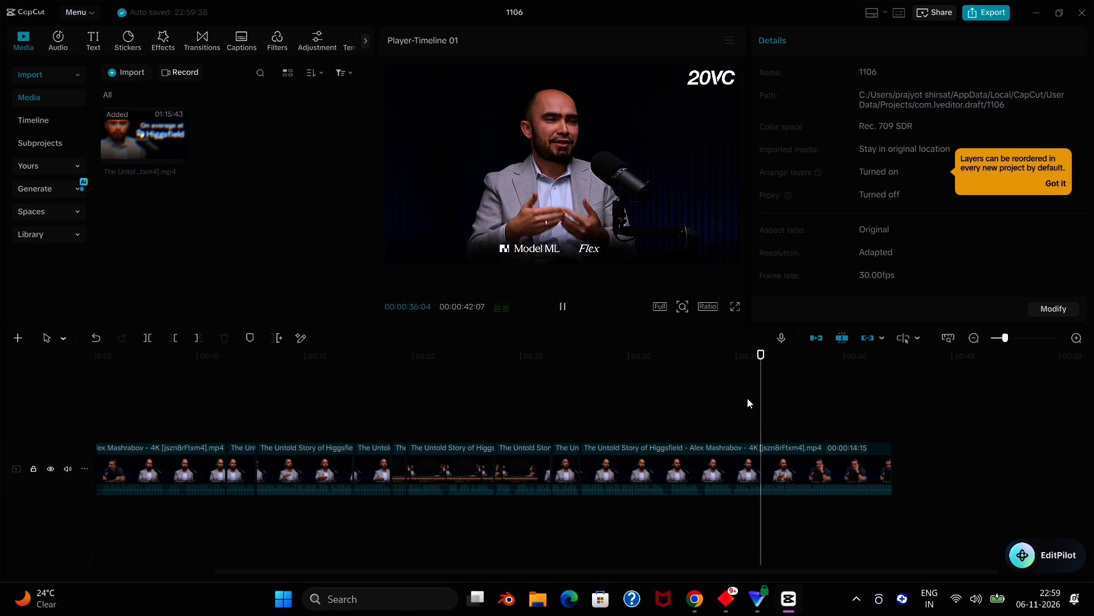
pyautogui.click(722, 387)
pyautogui.press('space')
pyautogui.press('space')
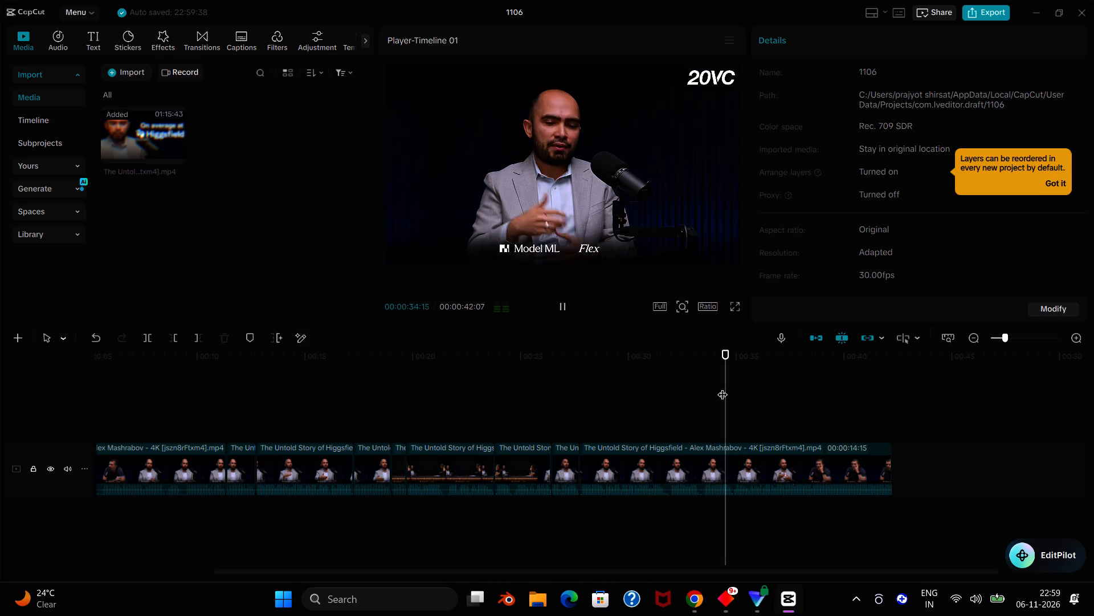
pyautogui.click(722, 387)
pyautogui.press('space')
pyautogui.press('space')
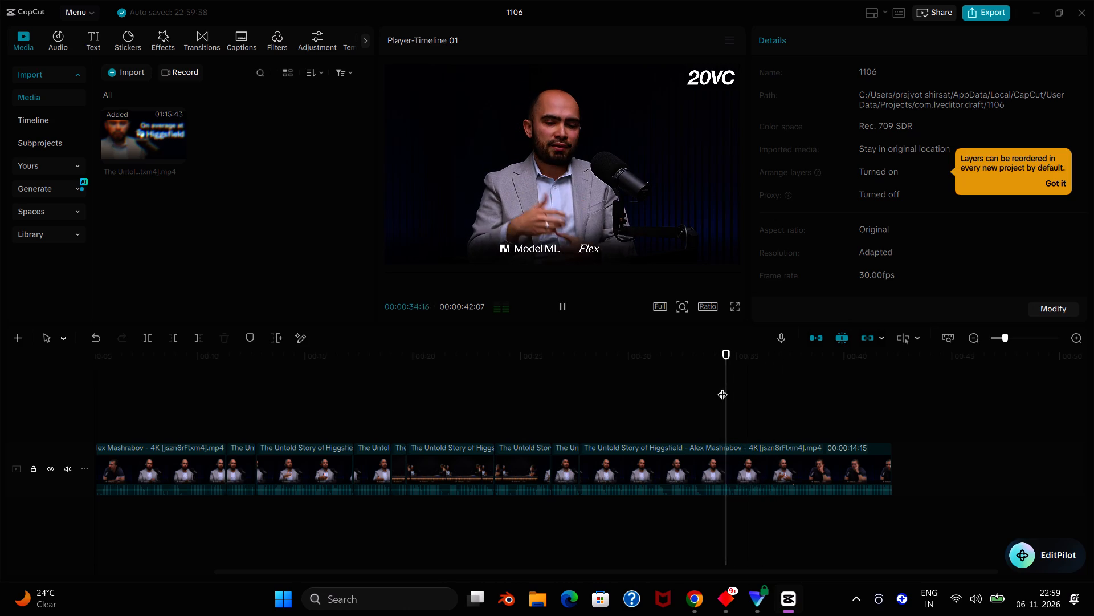
pyautogui.press('space')
pyautogui.hotkey('ctrl', 'b')
pyautogui.press('space')
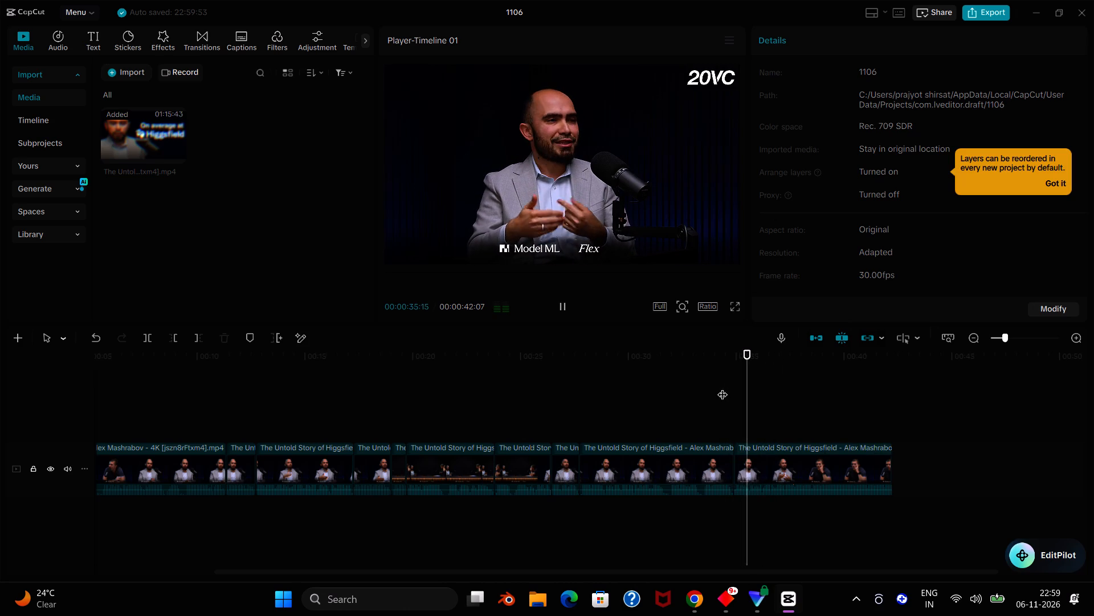
pyautogui.press('space')
pyautogui.press('space')
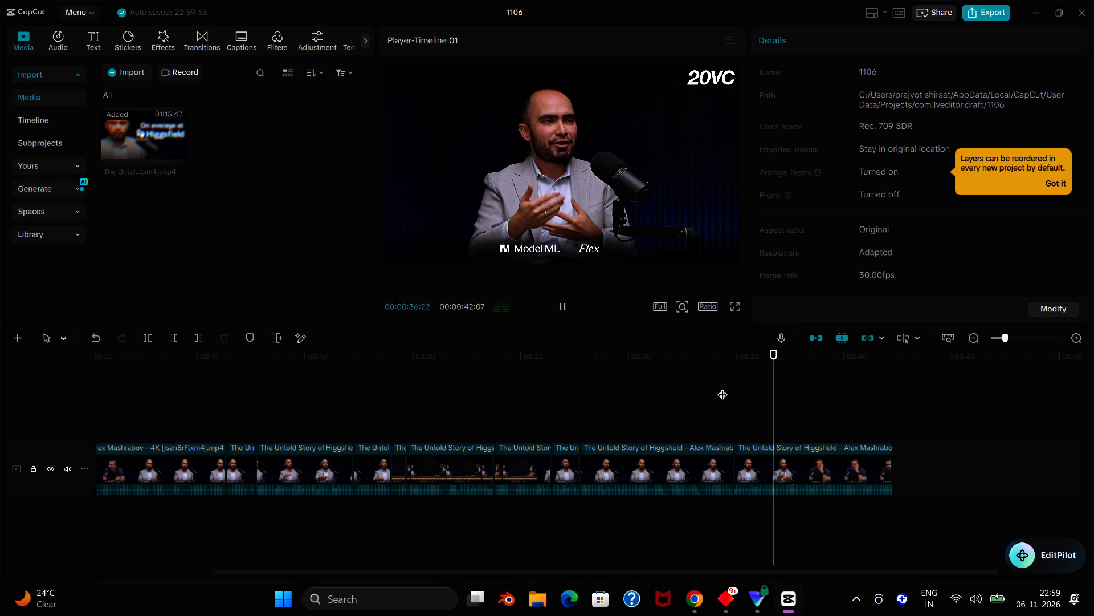
pyautogui.click(762, 396)
pyautogui.press('space')
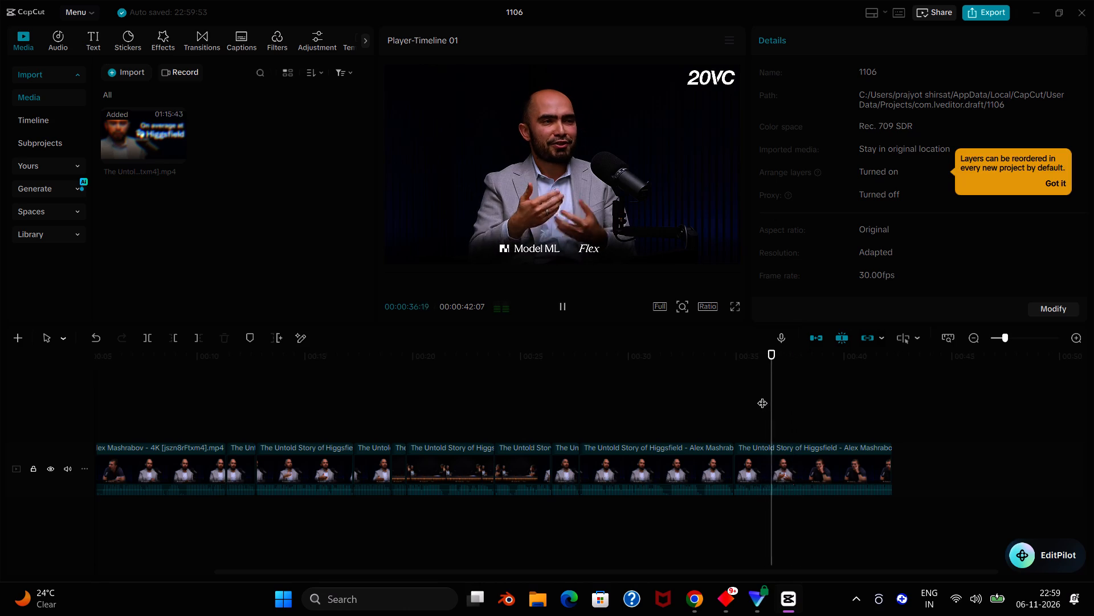
pyautogui.click(802, 469)
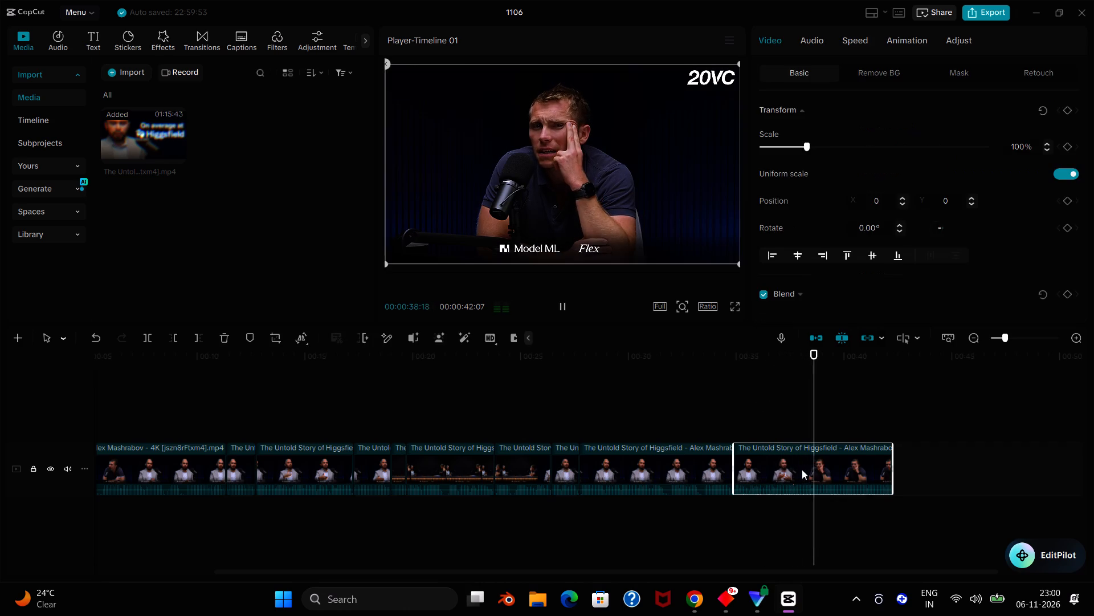
pyautogui.press('BackSpace')
# Replay the ending, split at about 33:08 (seconds:frames), and delete the leftover footage after the cut.
pyautogui.click(754, 414)
pyautogui.press('space')
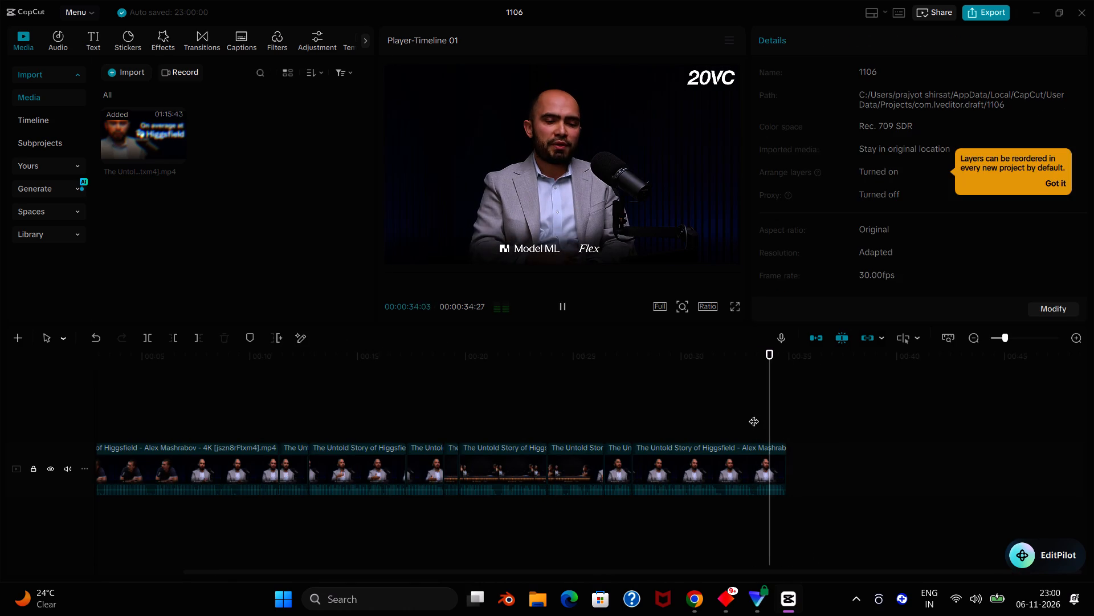
pyautogui.click(741, 406)
pyautogui.press('space')
pyautogui.press('space')
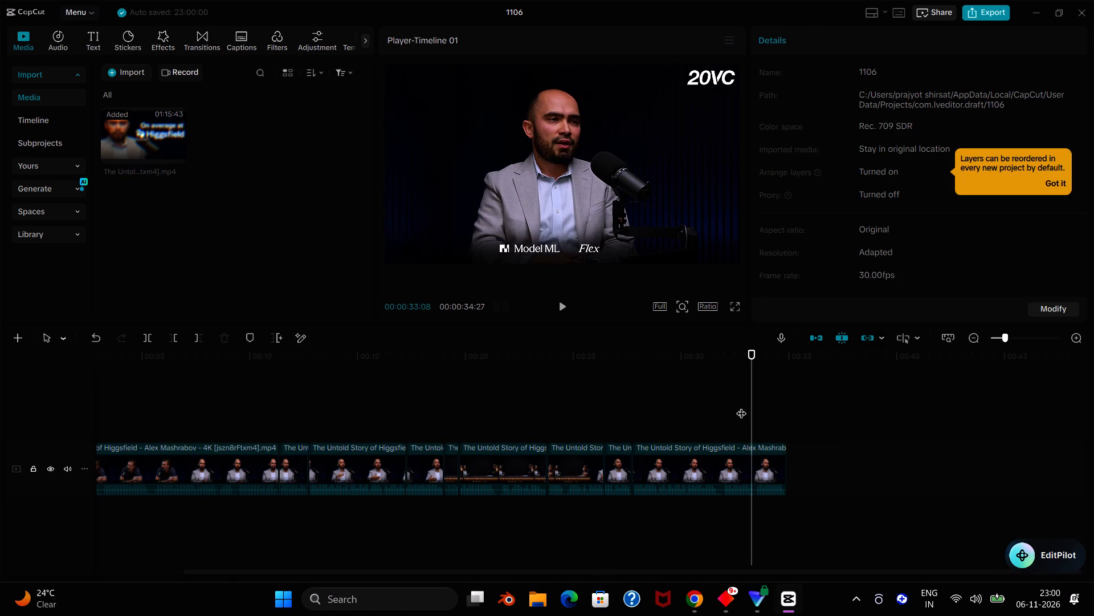
pyautogui.hotkey('ctrl', 'n')
pyautogui.keyDown('ctrl'); pyautogui.click(605, 345); pyautogui.keyUp('ctrl')
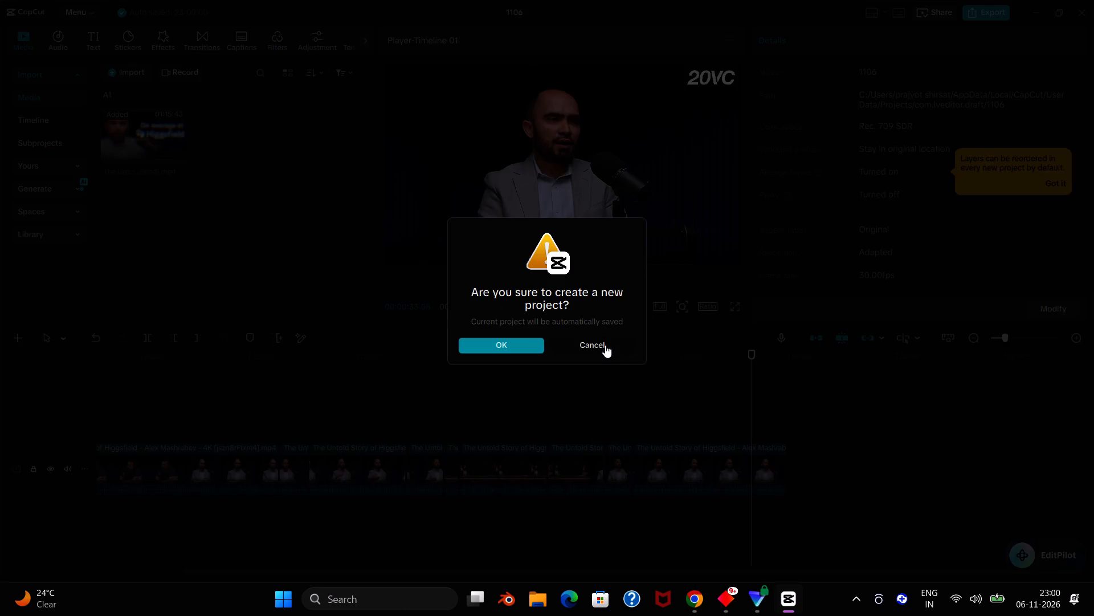
pyautogui.hotkey('ctrl', 'b')
pyautogui.click(764, 474)
pyautogui.press('BackSpace')
# Replay the new ending and play the trimmed clip from the start to check how the speech flows across the cuts.
pyautogui.click(719, 414)
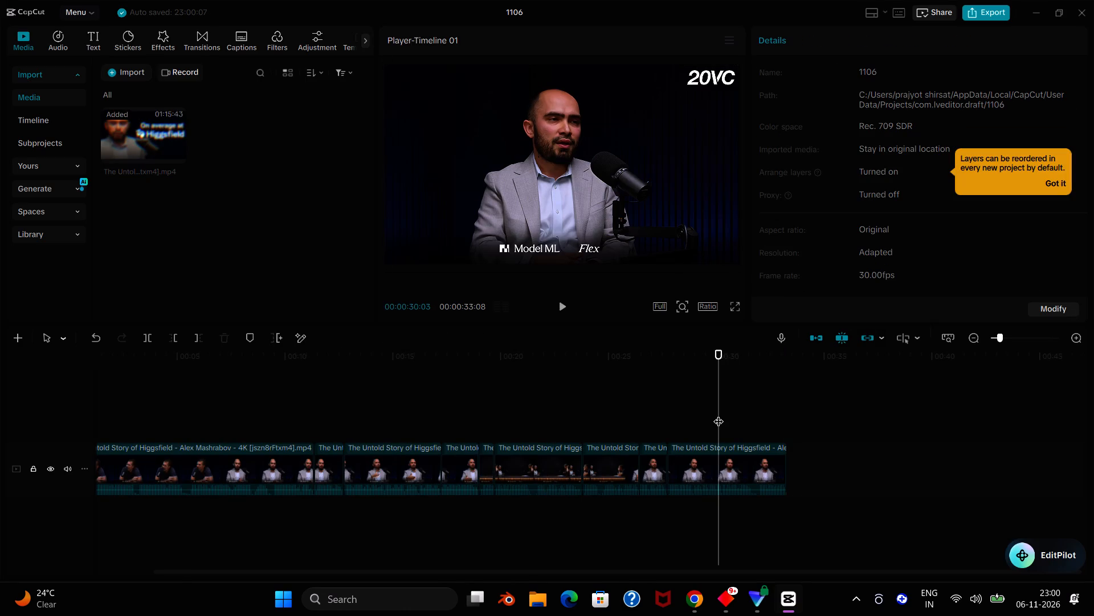
pyautogui.press('space')
pyautogui.keyDown('ctrl'); pyautogui.scroll(-5, 323, 456); pyautogui.keyUp('ctrl')
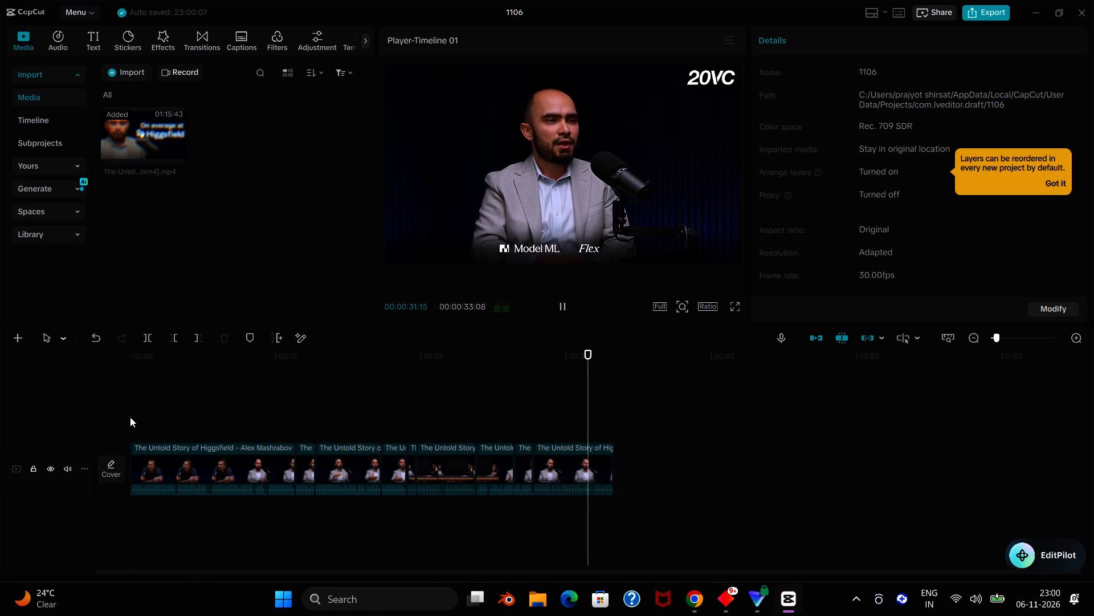
pyautogui.click(122, 417)
pyautogui.press('space')
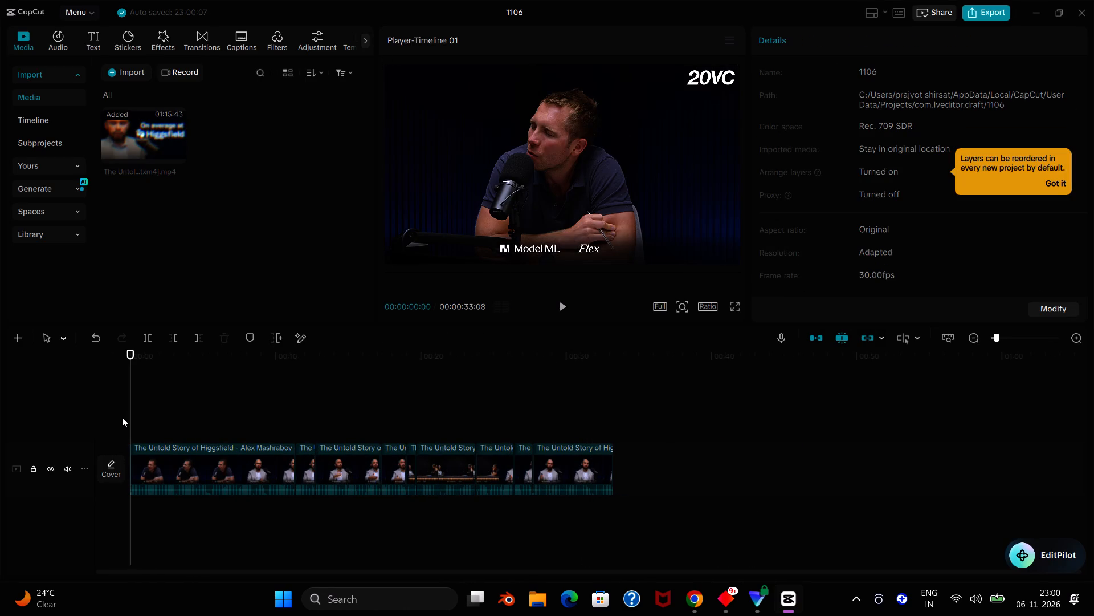
pyautogui.press('space')
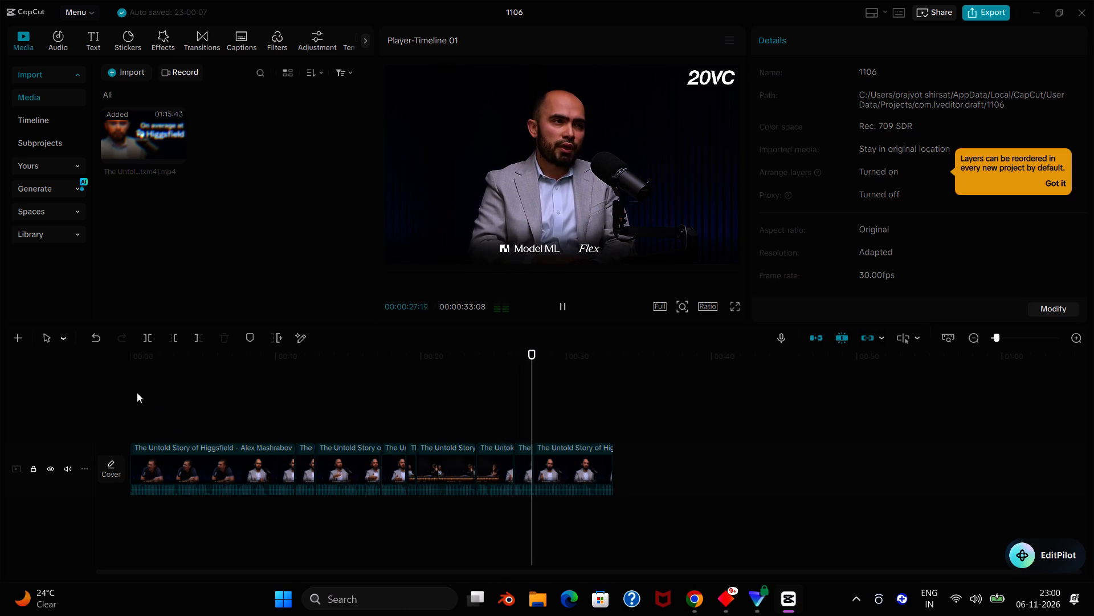
pyautogui.doubleClick(129, 392)
pyautogui.doubleClick(125, 407)
pyautogui.tripleClick(116, 407)
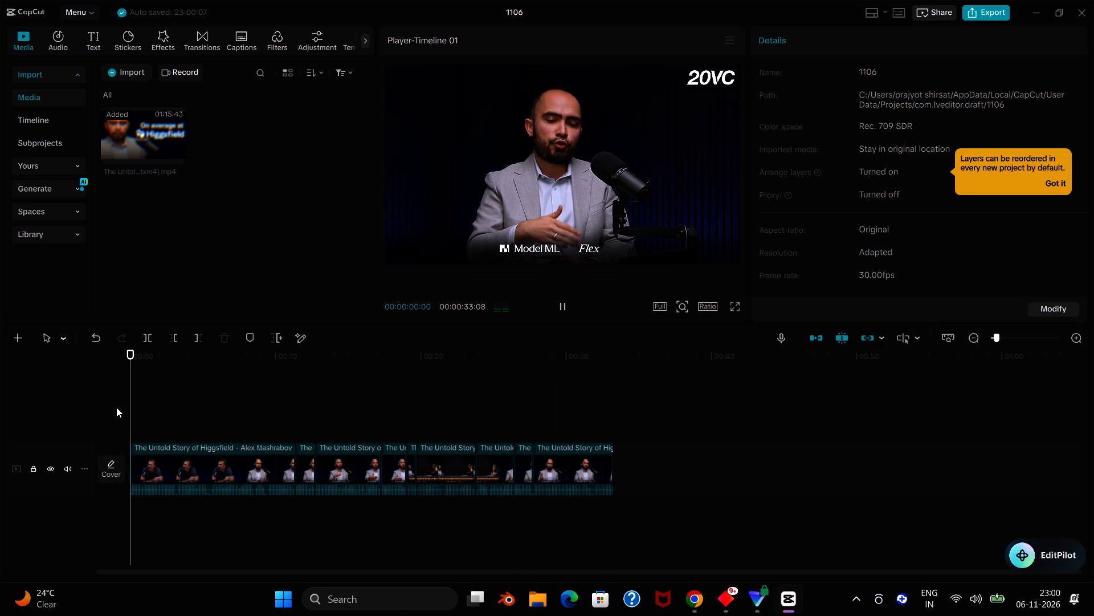
pyautogui.press('space')
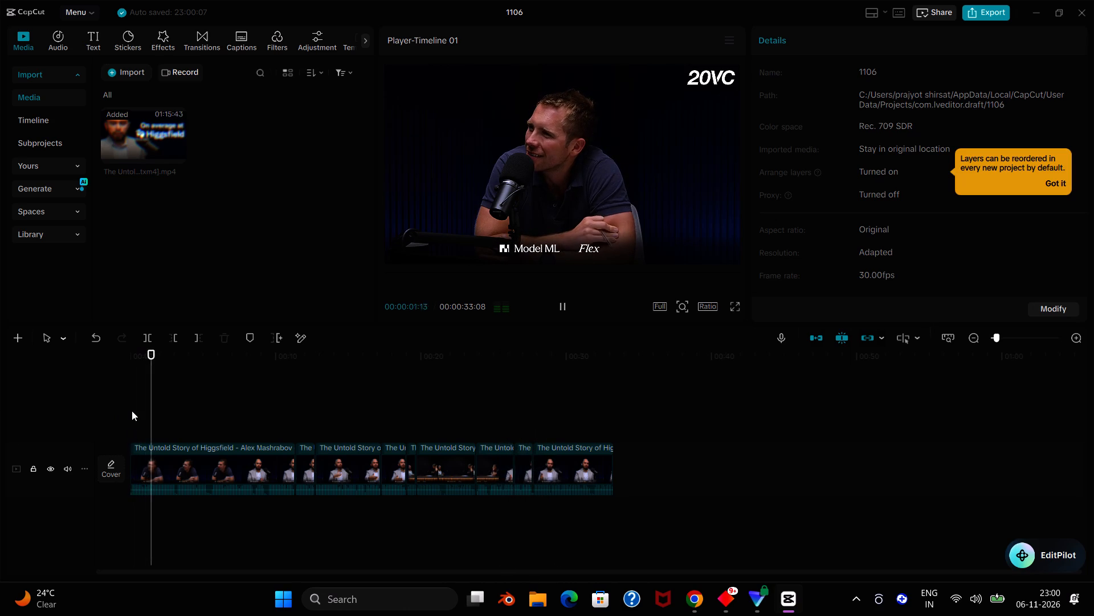
# Play the whole trimmed clip again from its beginning to check the pacing and flow through to the ending.
pyautogui.tripleClick(132, 411)
pyautogui.press('space')
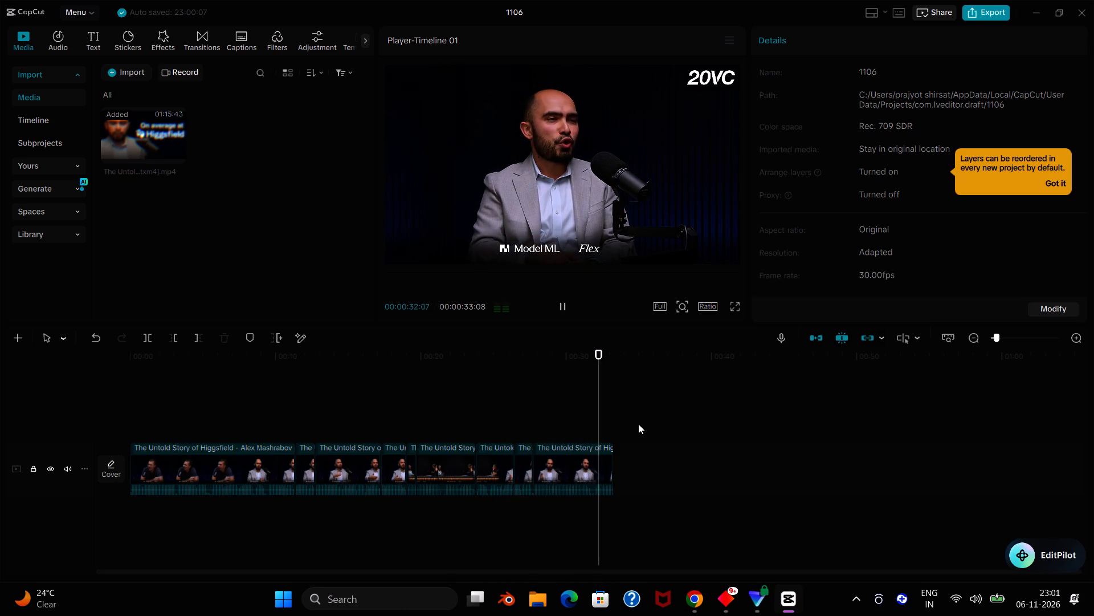
# Select all the clip pieces on the timeline and set their playback speed to 1.1x.
pyautogui.moveTo(638, 424); pyautogui.dragTo(119, 601)
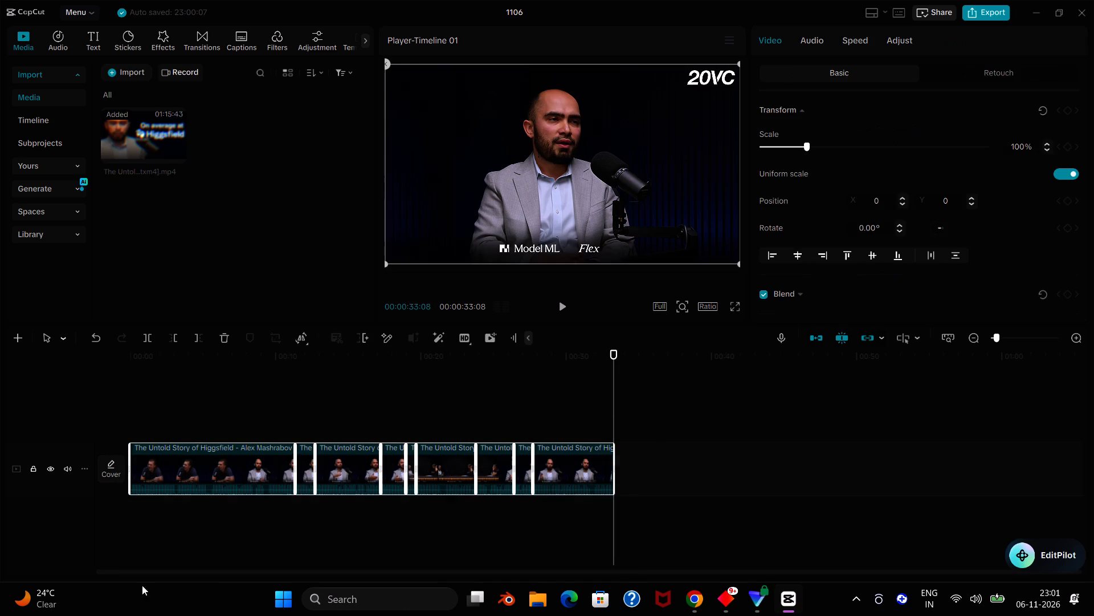
pyautogui.click(860, 39)
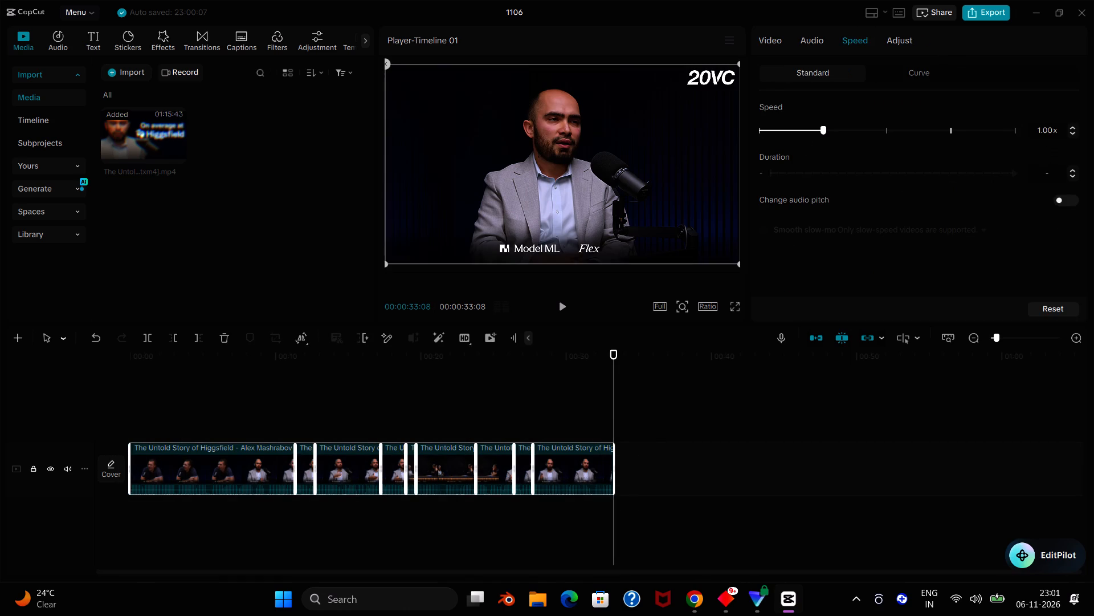
pyautogui.moveTo(1052, 132); pyautogui.dragTo(1031, 131)
pyautogui.write('1.1')
pyautogui.press('Return')
pyautogui.press('space')
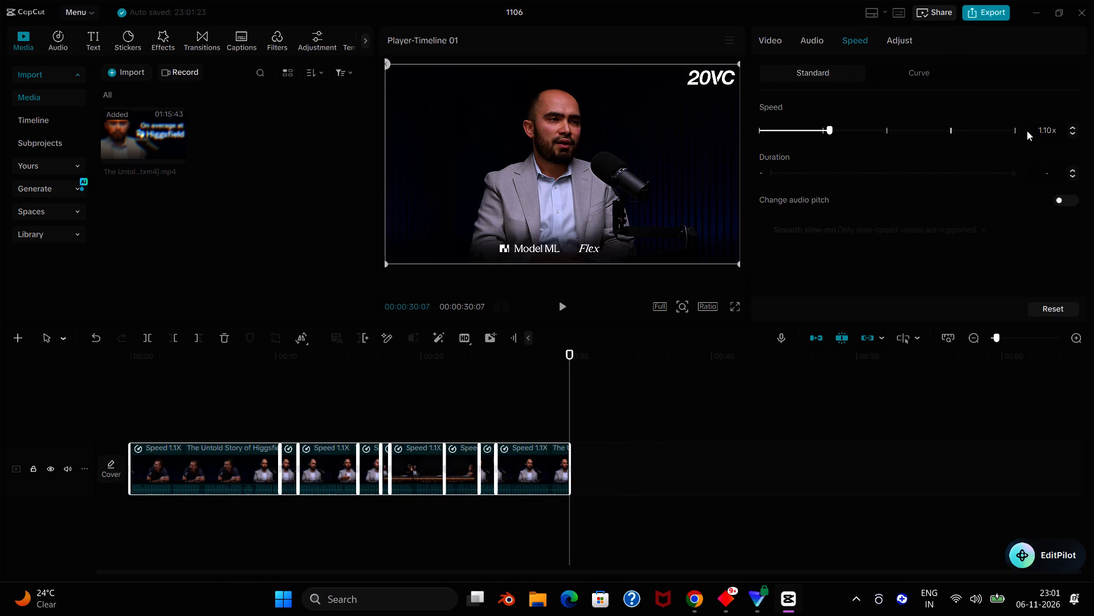
pyautogui.click(451, 399)
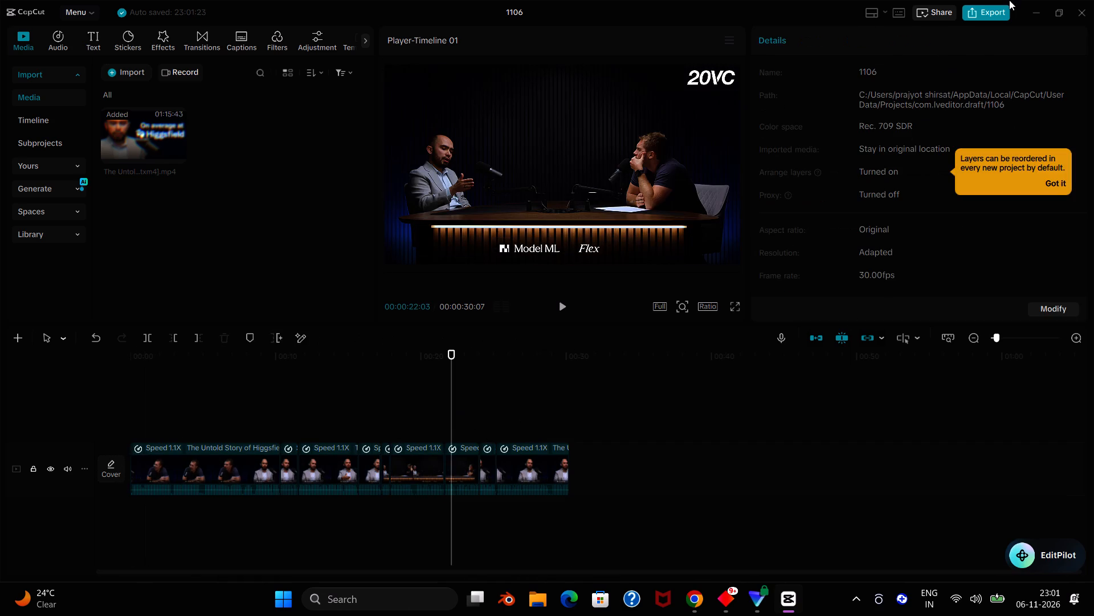
# Export the sped-up clip under the name "raw clip for 5th" and dismiss the sharing options without sharing it.
pyautogui.click(995, 10)
pyautogui.moveTo(664, 126); pyautogui.dragTo(622, 115)
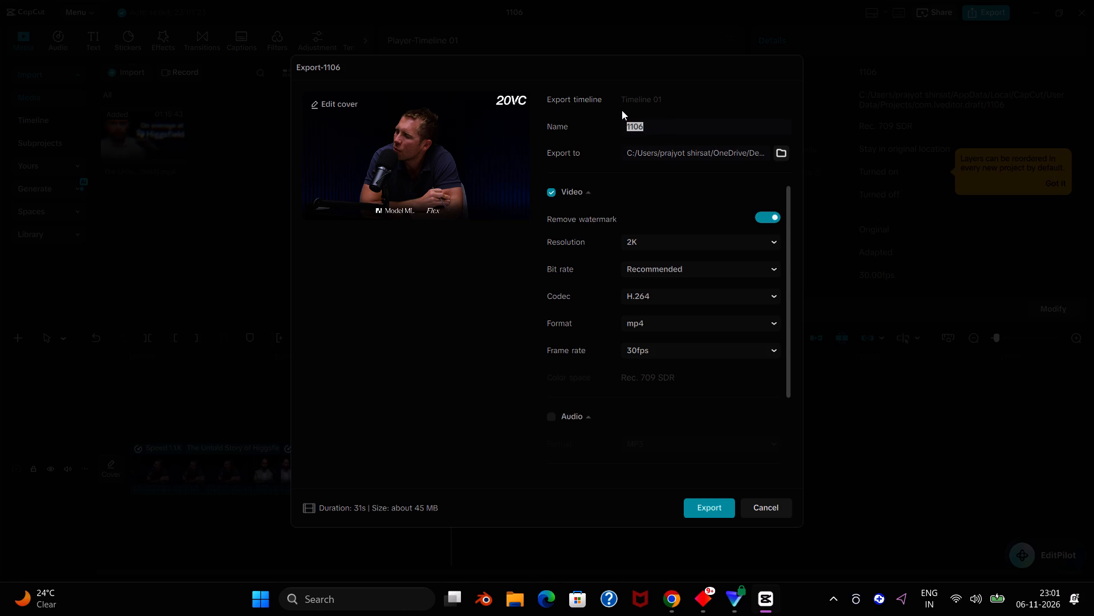
pyautogui.write('raw clip for 5th')
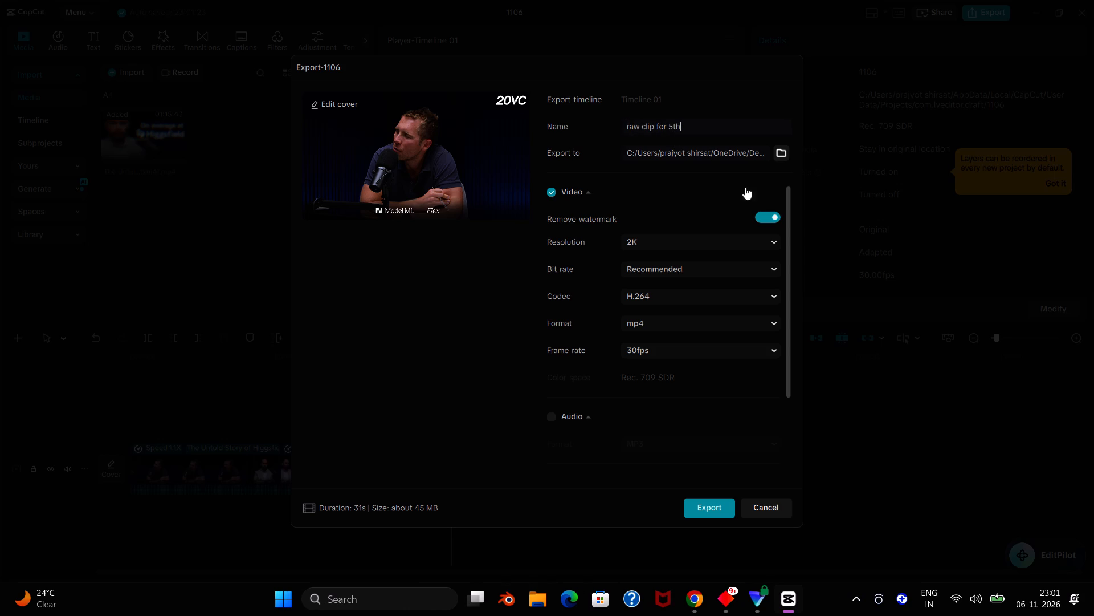
pyautogui.click(713, 501)
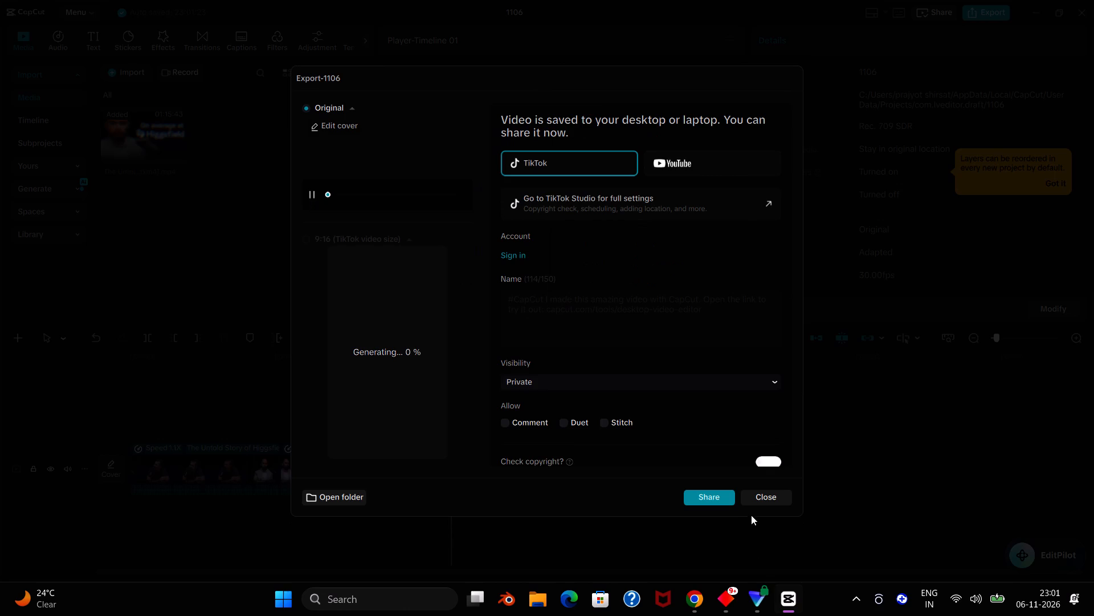
pyautogui.click(761, 499)
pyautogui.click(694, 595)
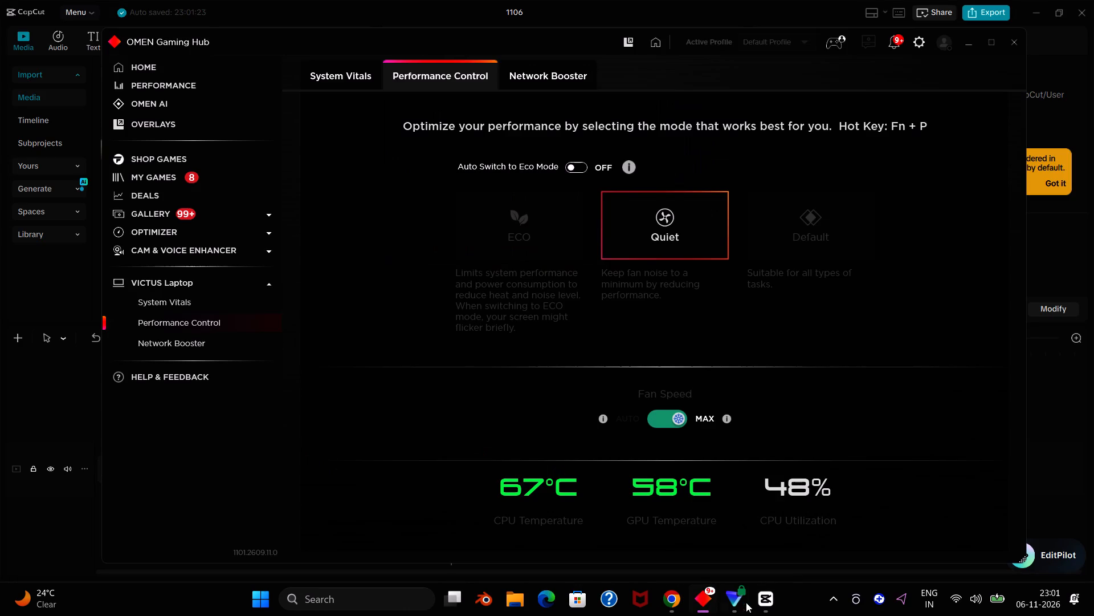
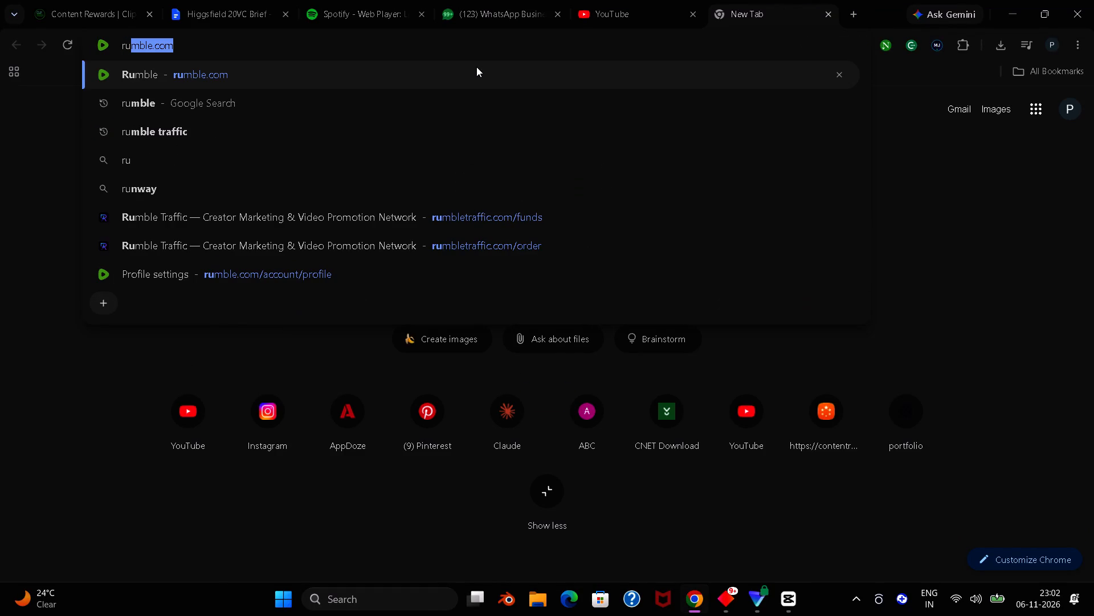
# Open the rumble.com site in the new browser tab.
pyautogui.write('m')
pyautogui.click(255, 63)
# Switch to the open YouTube page and look through the recommended videos on its home feed.
pyautogui.click(653, 0)
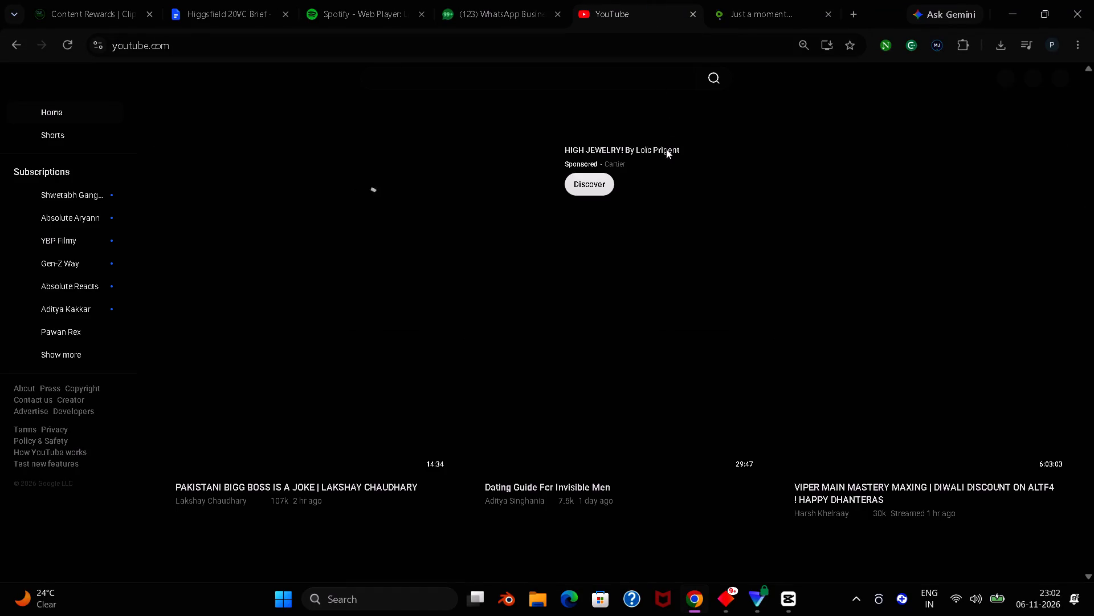
pyautogui.scroll(-1, 570, 240)
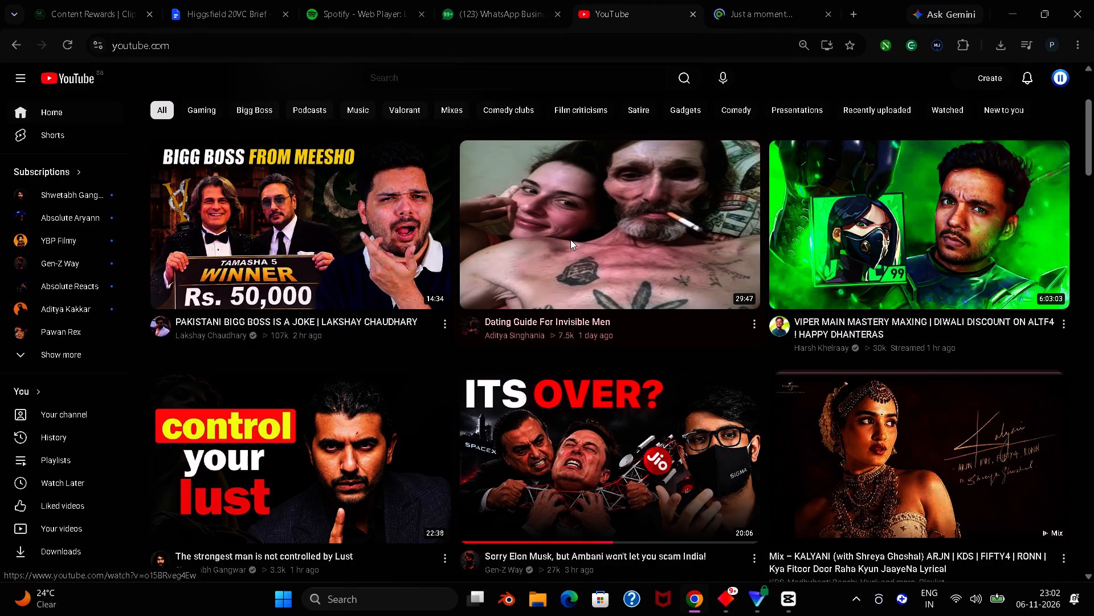
pyautogui.scroll(-2, 573, 252)
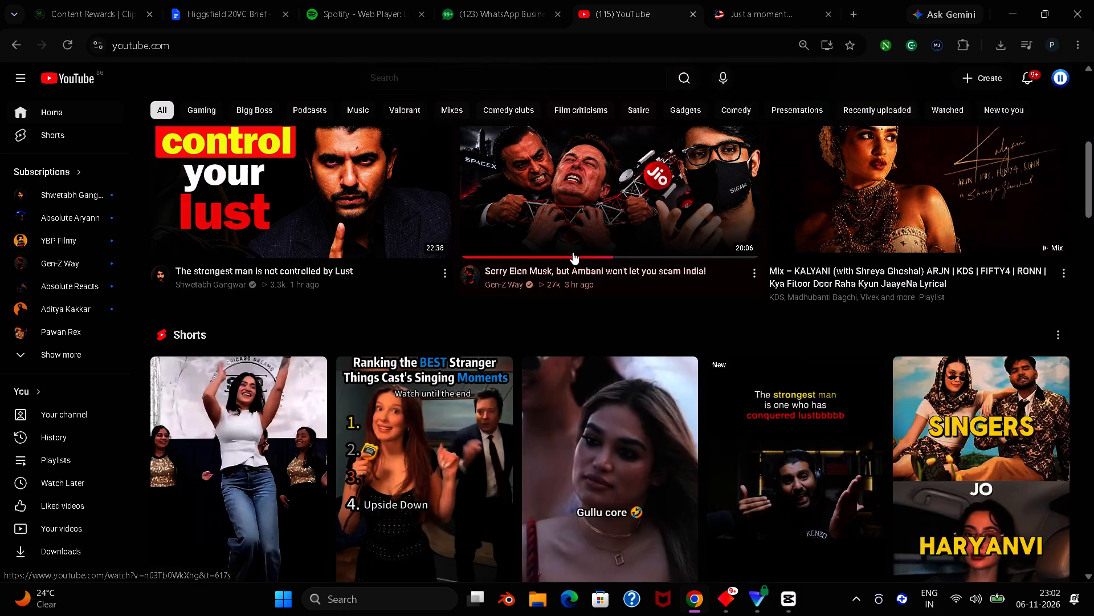
pyautogui.scroll(-6, 573, 252)
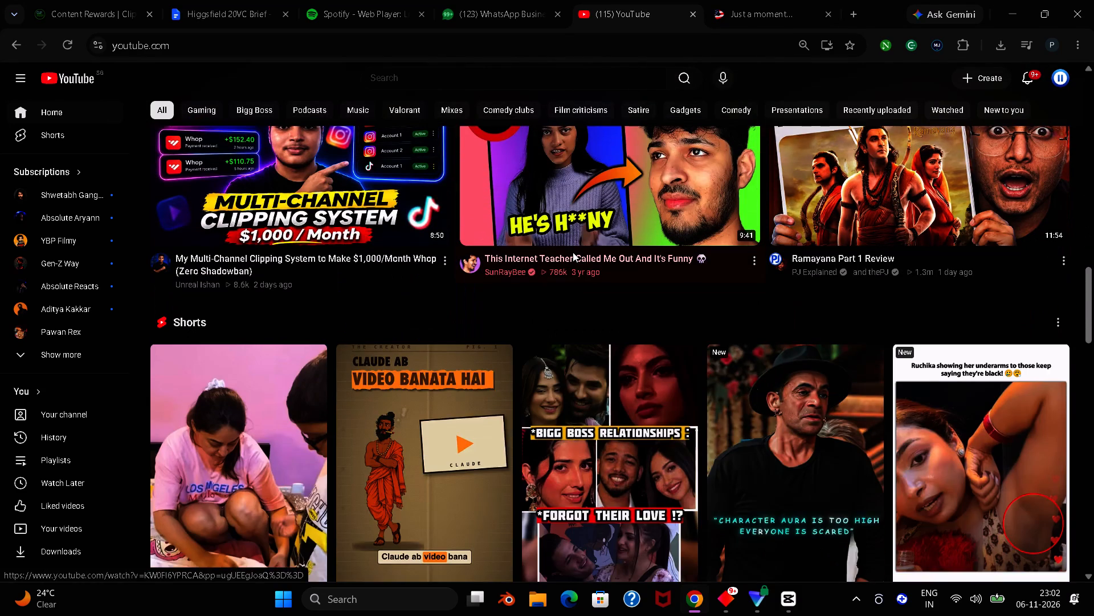
pyautogui.scroll(-3, 573, 252)
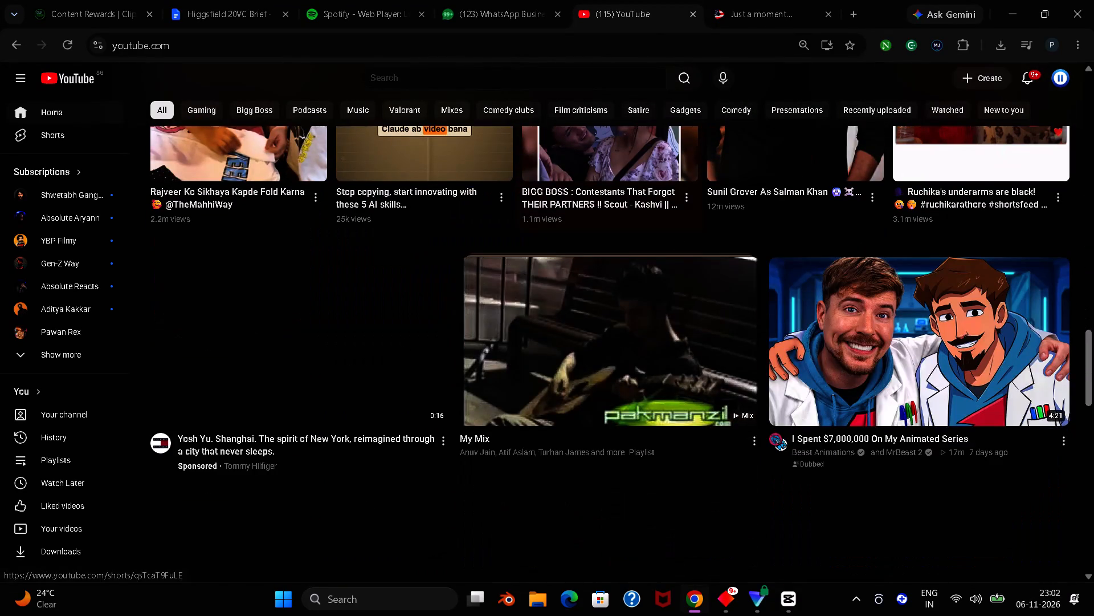
pyautogui.scroll(-4, 573, 252)
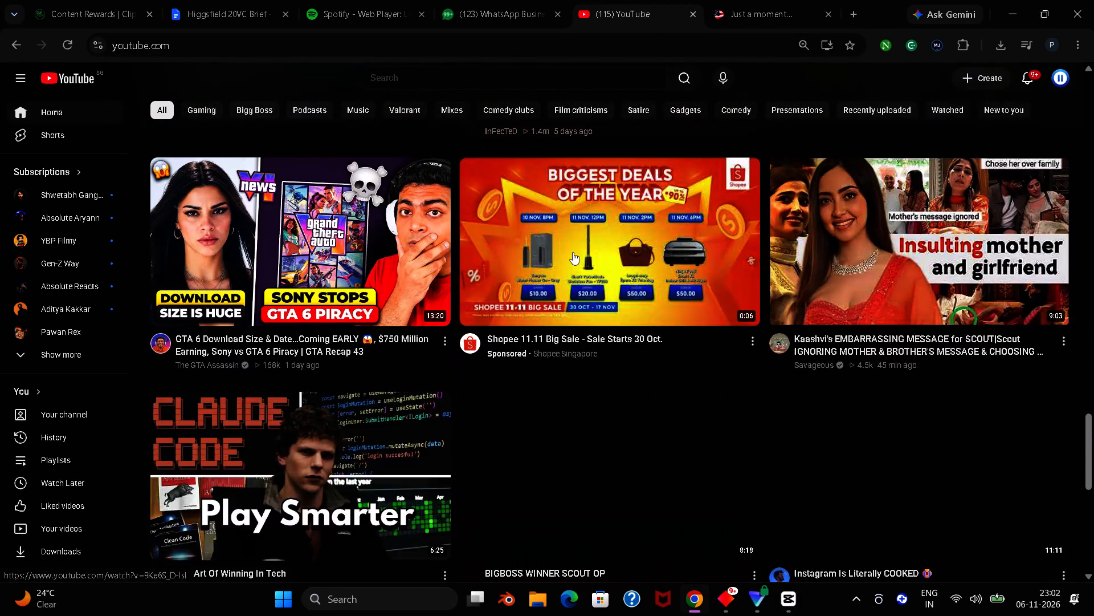
pyautogui.scroll(-4, 573, 252)
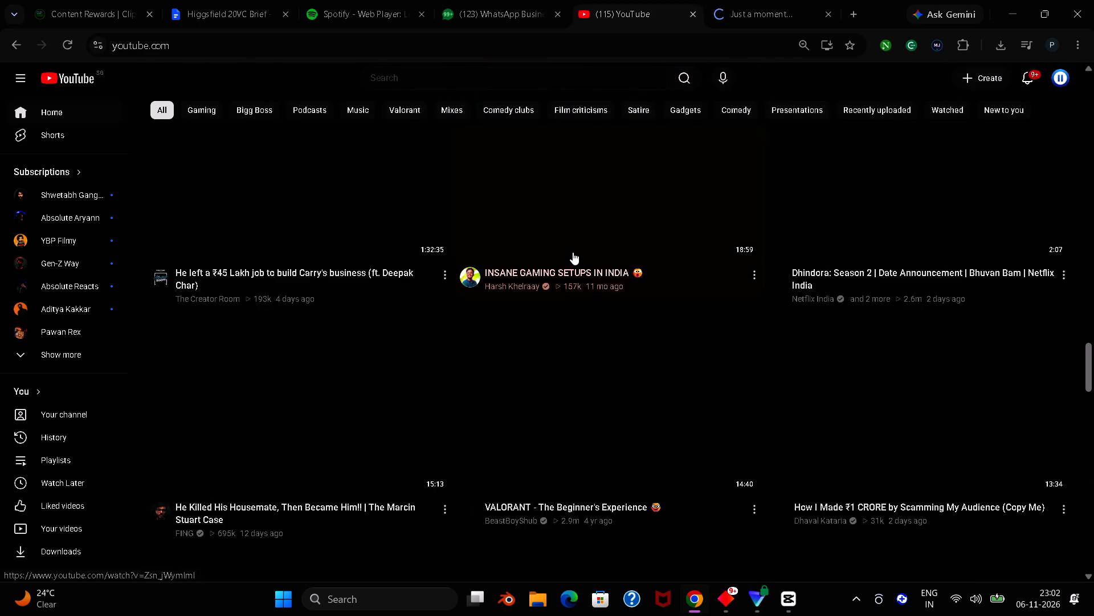
pyautogui.scroll(-1, 573, 252)
pyautogui.scroll(1, 573, 252)
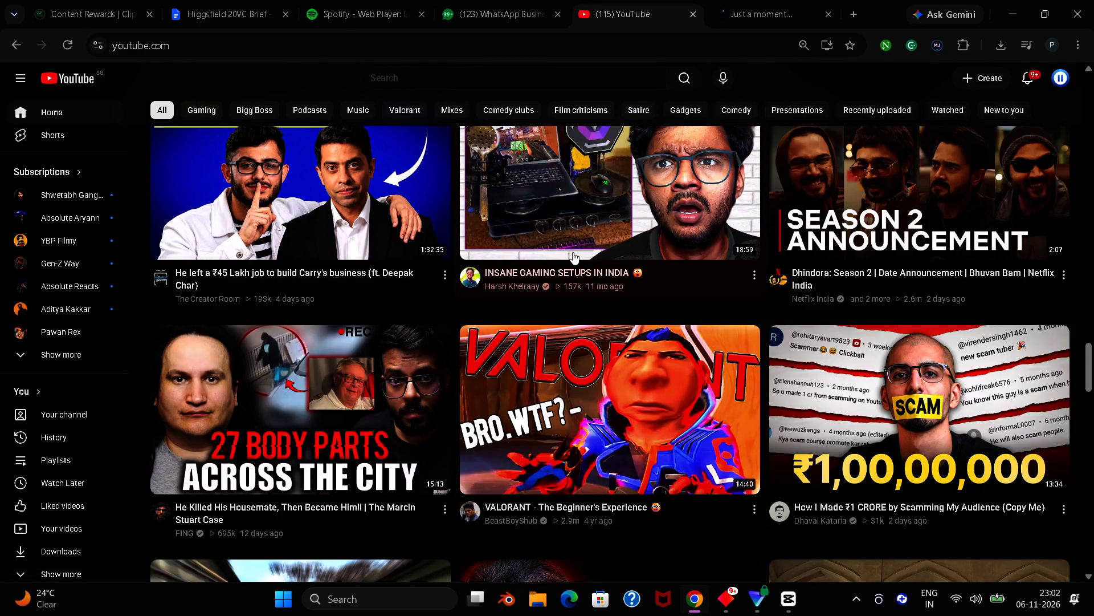
pyautogui.scroll(-4, 573, 252)
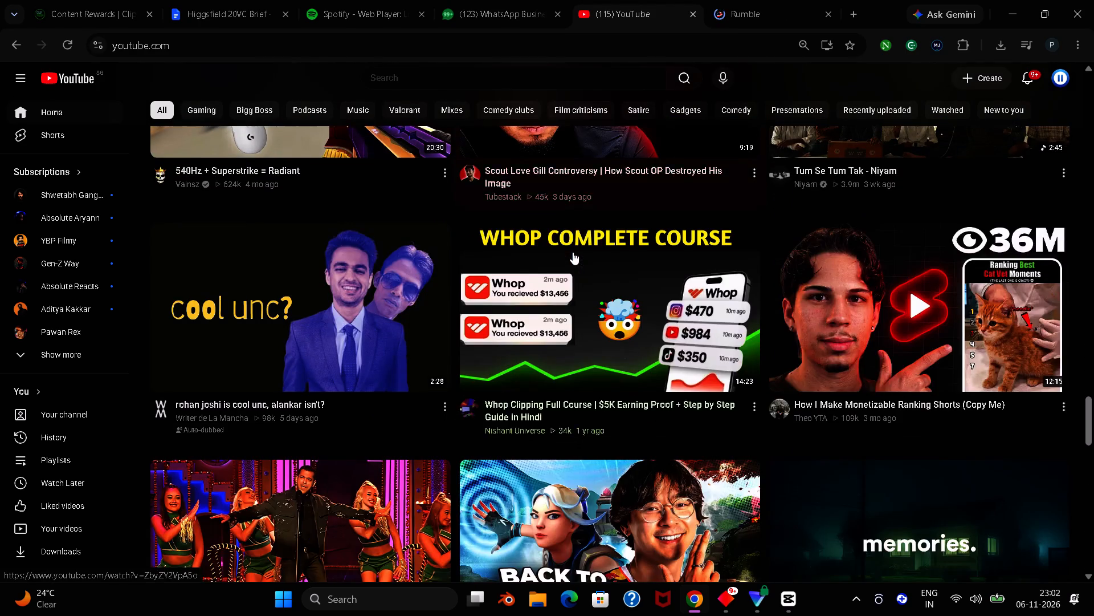
pyautogui.scroll(-1, 573, 252)
pyautogui.scroll(-2, 602, 213)
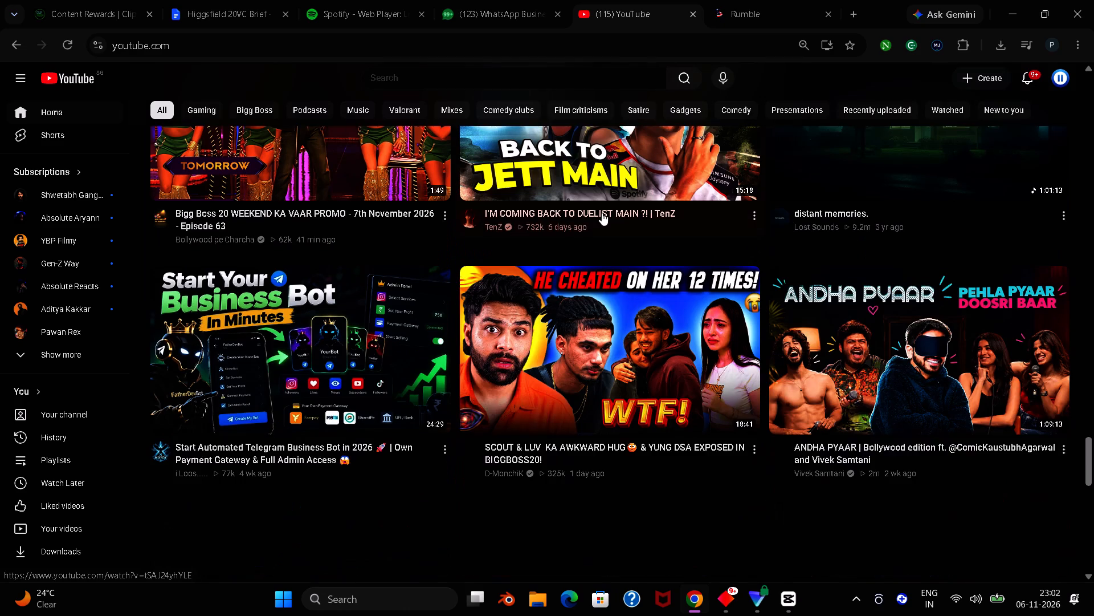
pyautogui.scroll(-1, 602, 213)
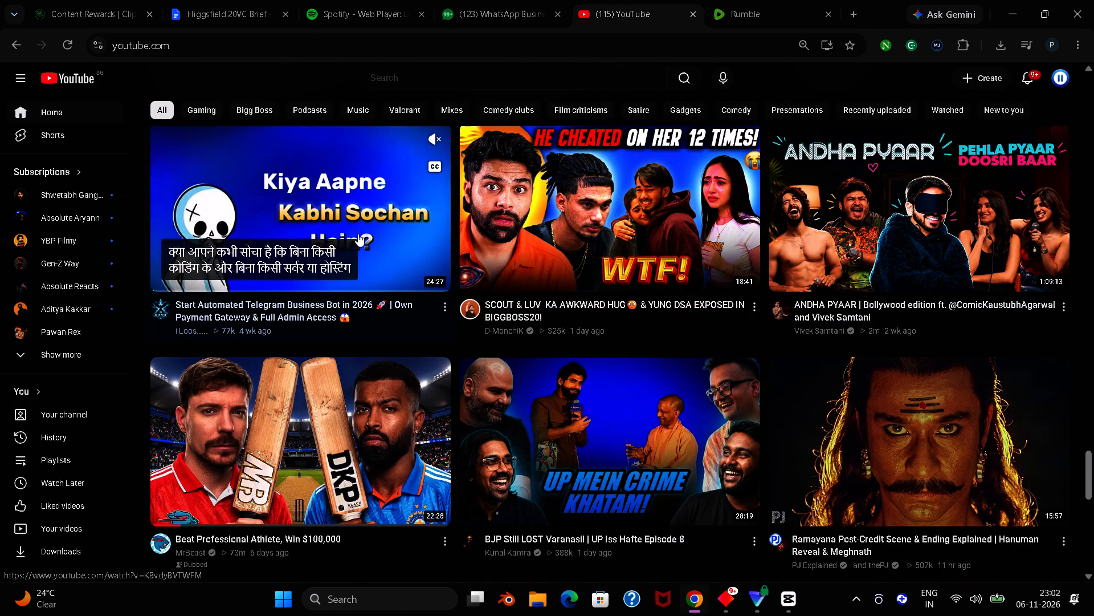
pyautogui.scroll(-1, 489, 239)
pyautogui.scroll(-1, 571, 236)
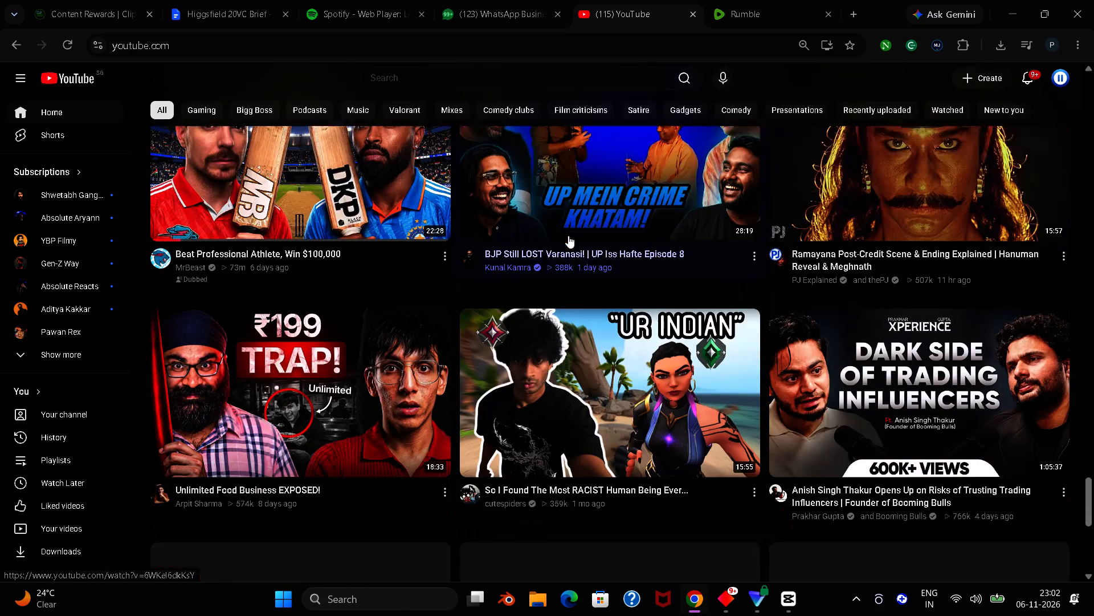
pyautogui.scroll(-2, 568, 236)
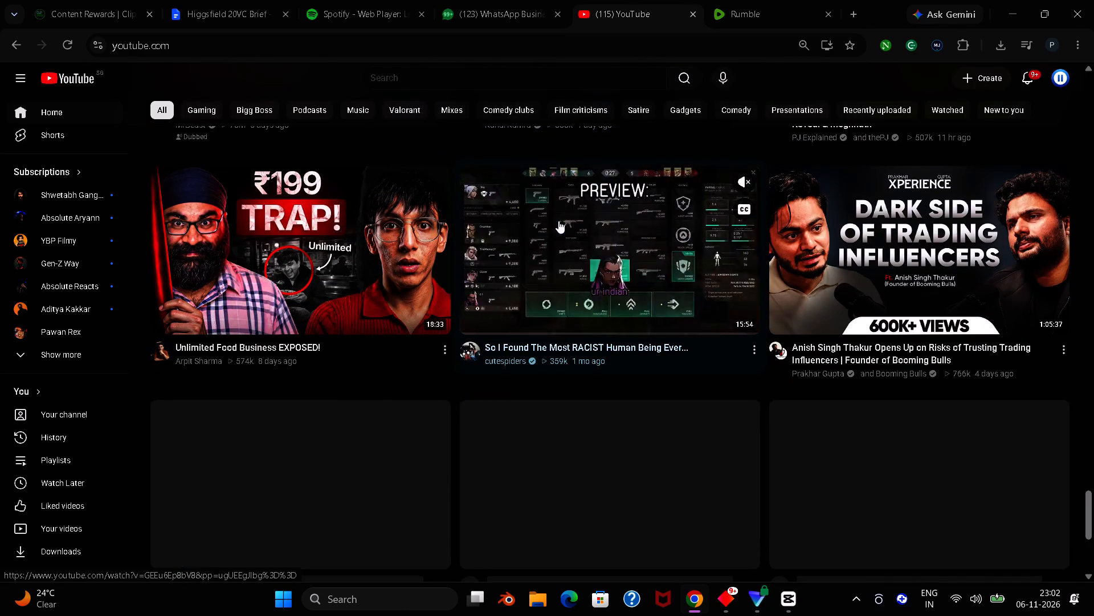
pyautogui.scroll(-3, 561, 225)
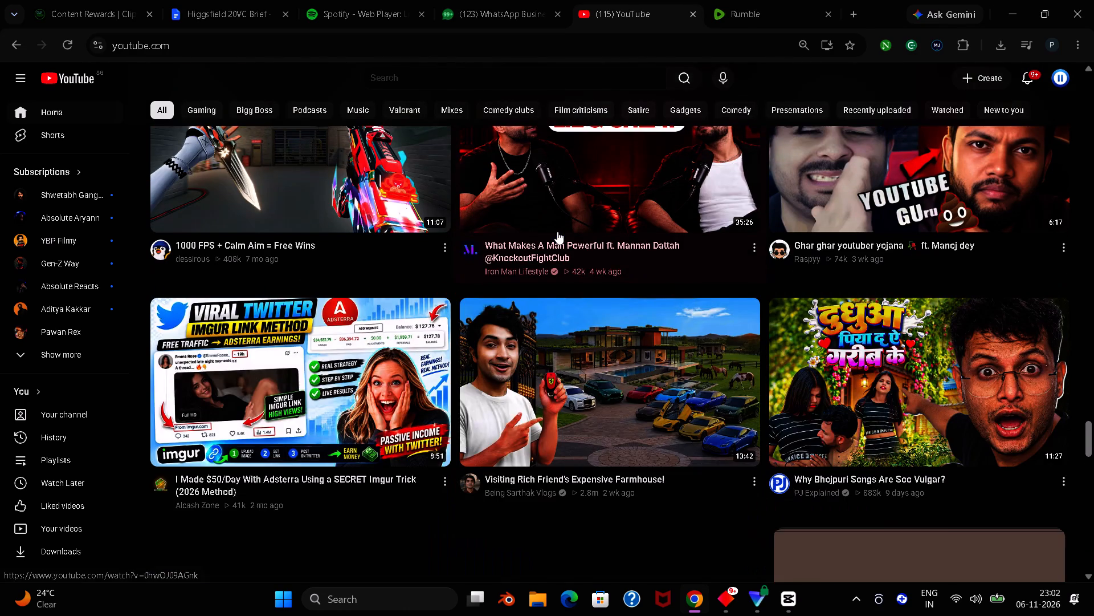
pyautogui.scroll(-3, 557, 232)
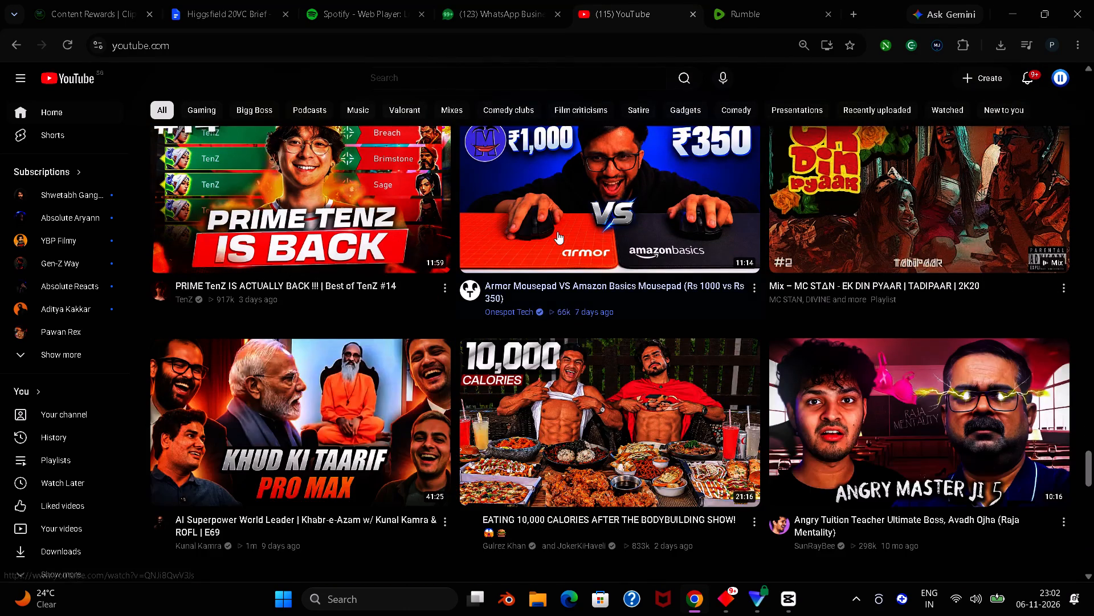
pyautogui.scroll(-2, 557, 232)
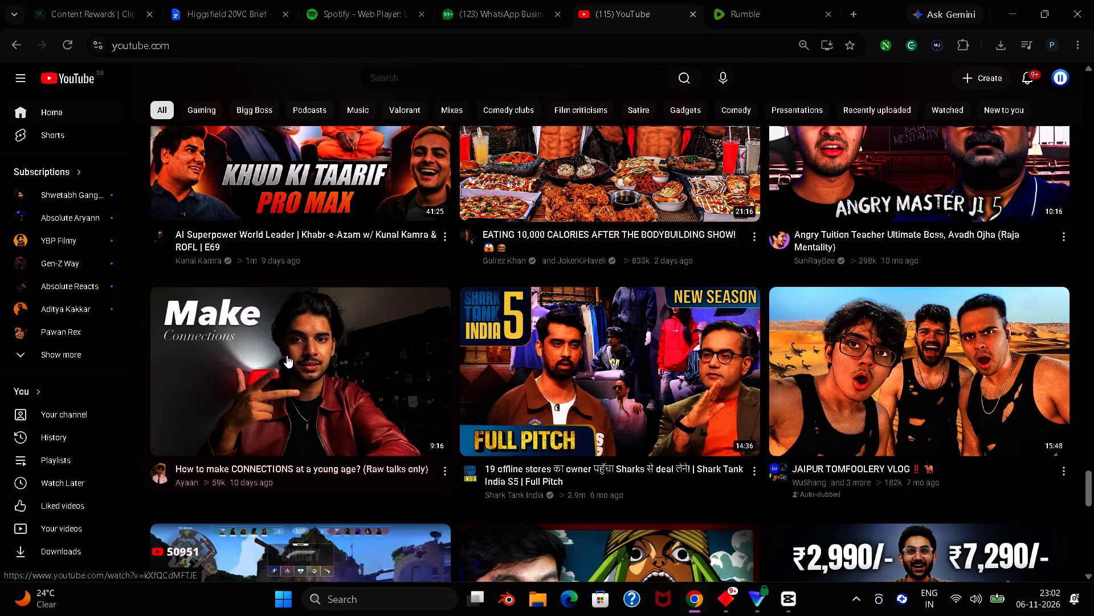
pyautogui.scroll(-2, 368, 347)
pyautogui.scroll(-1, 520, 348)
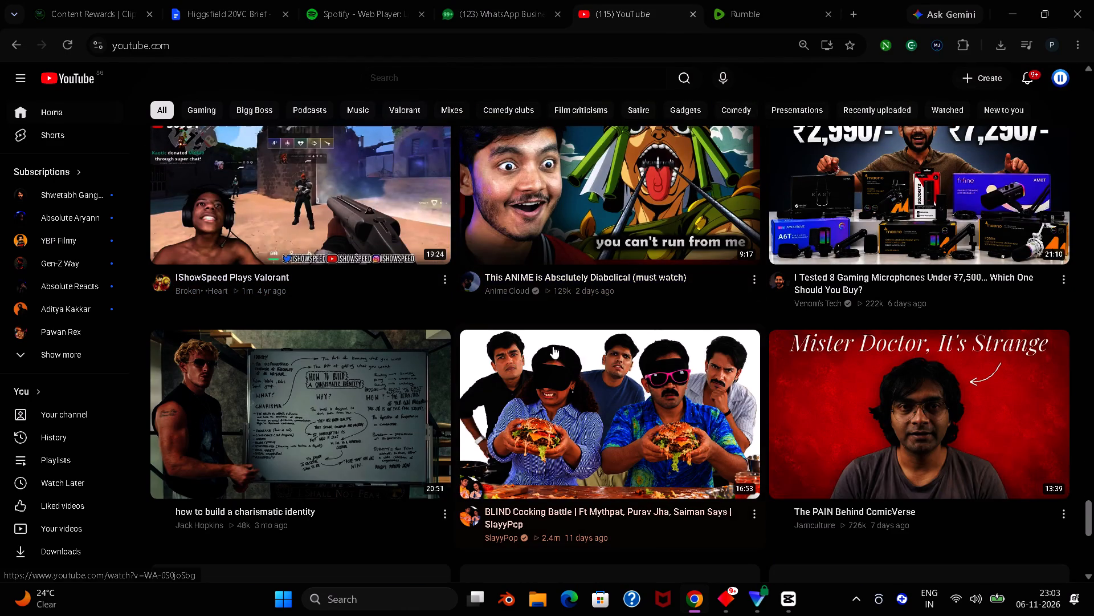
pyautogui.scroll(-2, 655, 351)
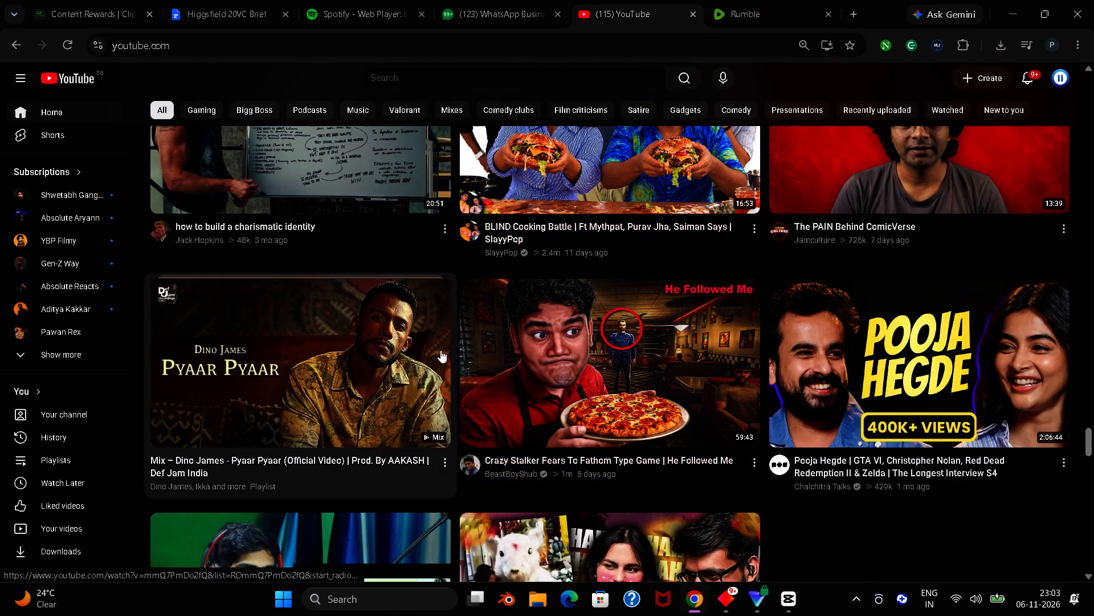
pyautogui.scroll(-2, 466, 350)
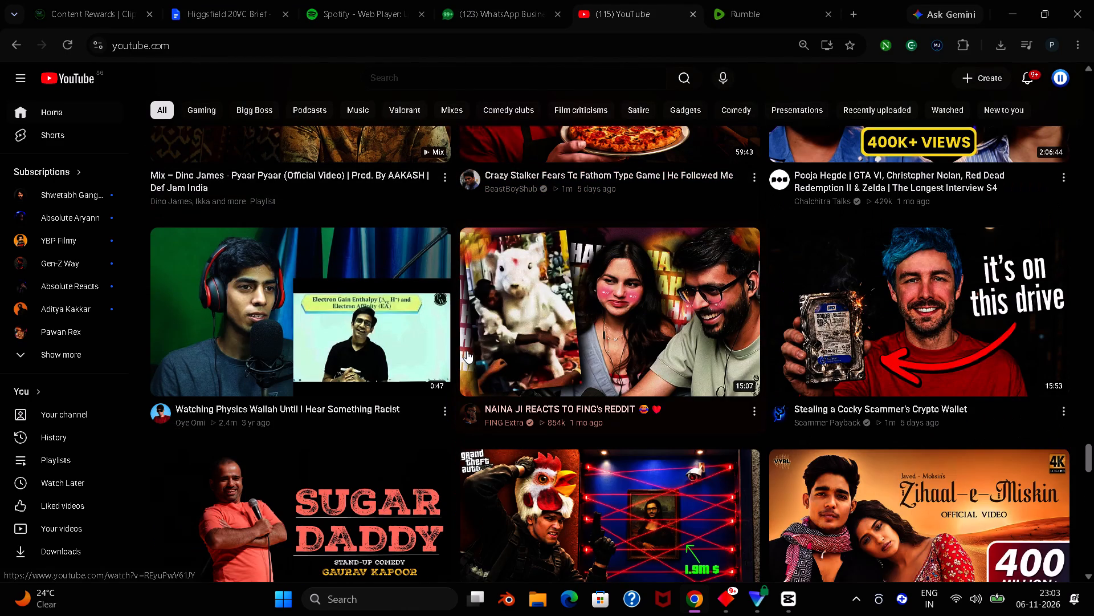
pyautogui.scroll(-3, 603, 350)
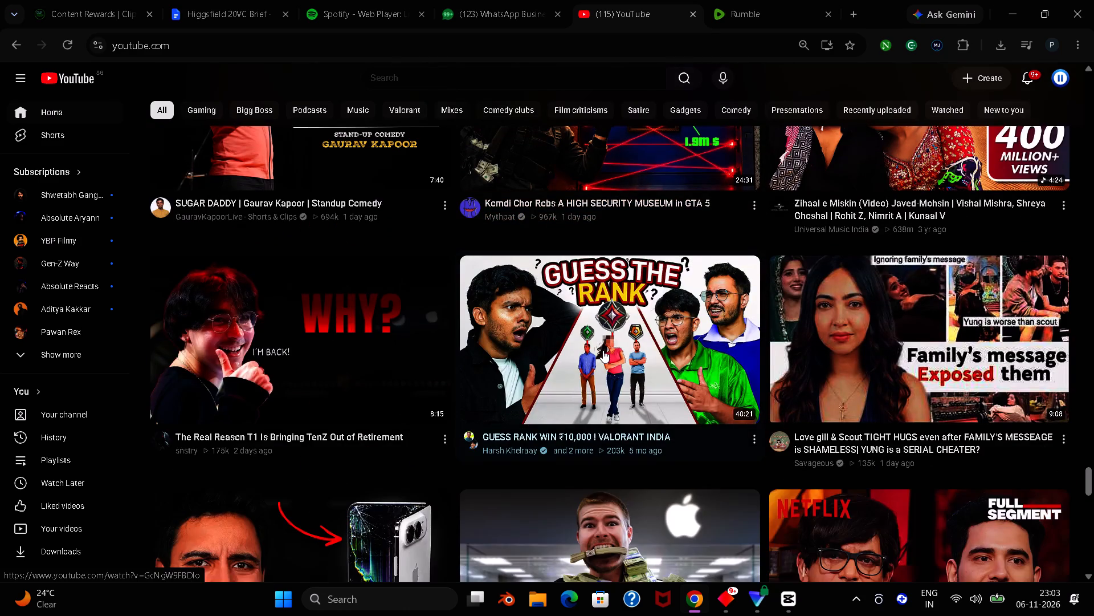
pyautogui.scroll(1, 603, 350)
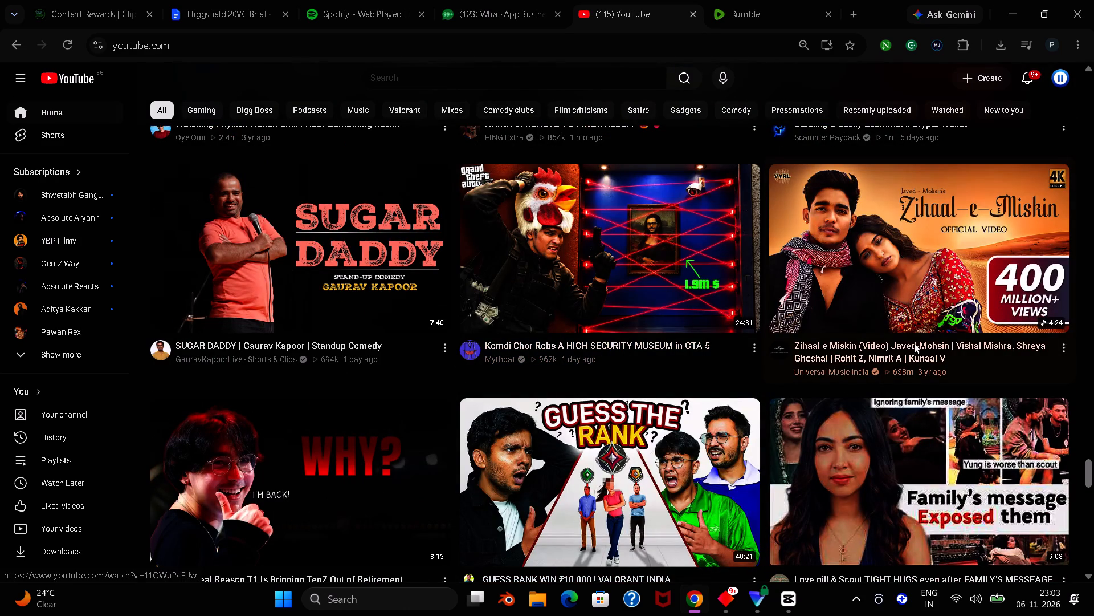
pyautogui.scroll(-1, 617, 424)
pyautogui.scroll(-2, 463, 432)
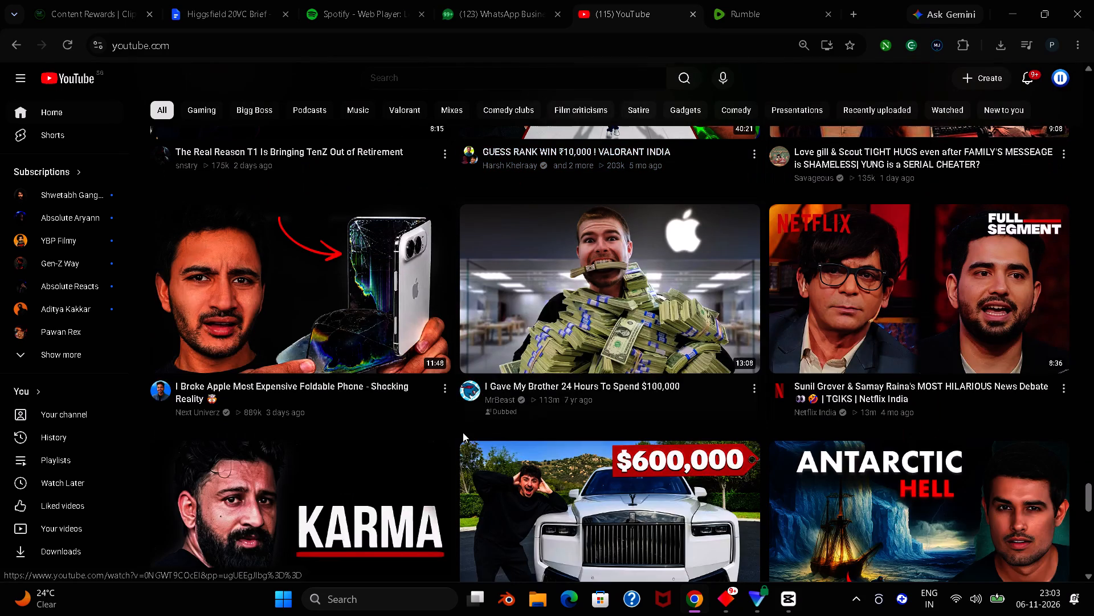
pyautogui.scroll(-4, 463, 432)
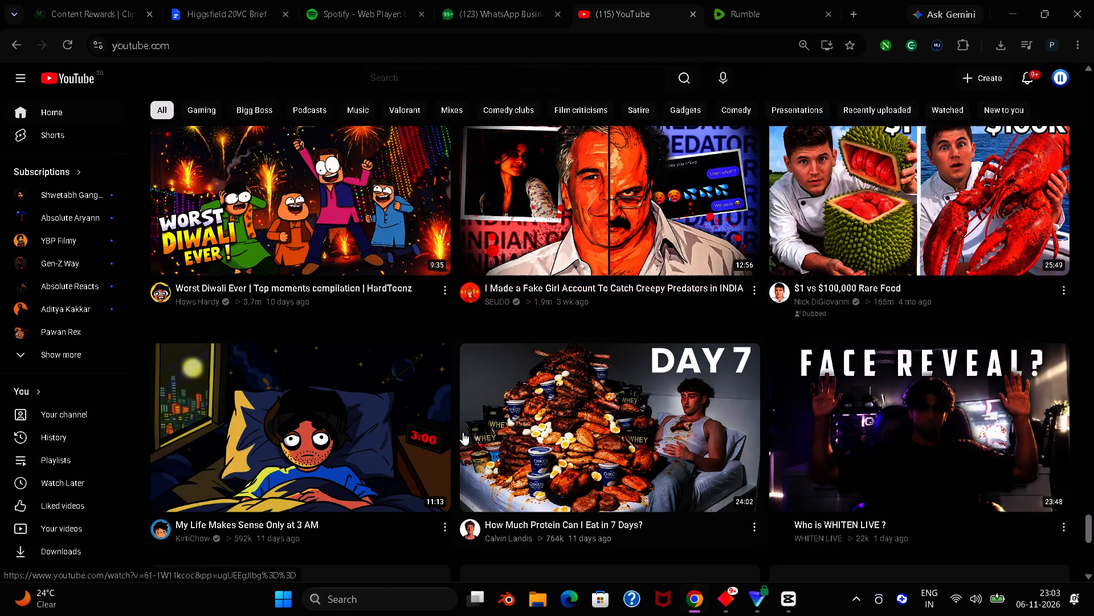
pyautogui.scroll(-6, 463, 432)
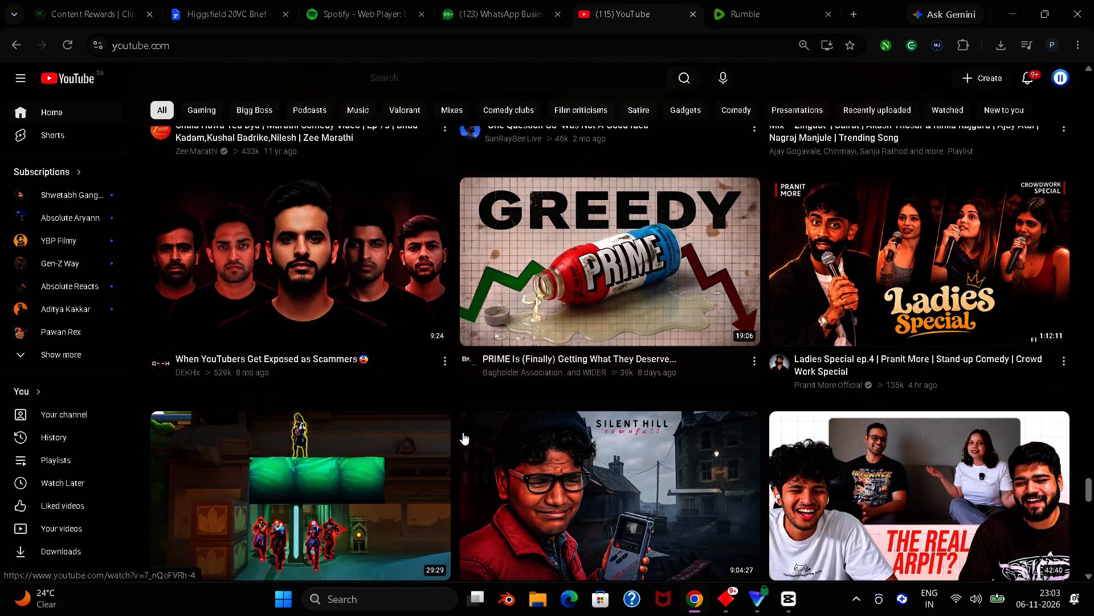
pyautogui.scroll(-3, 463, 432)
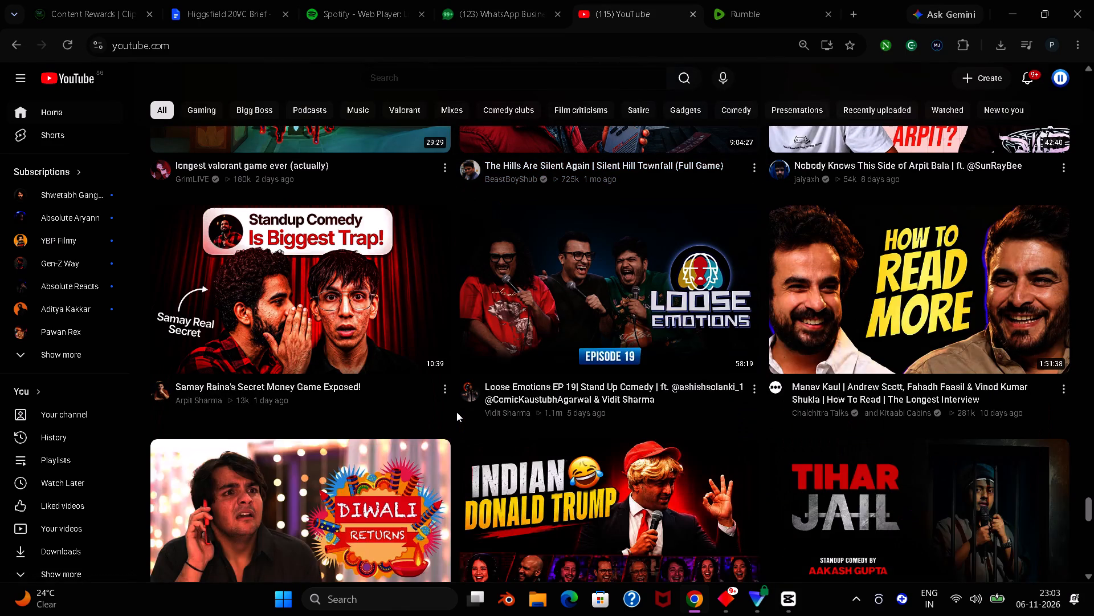
pyautogui.scroll(-2, 456, 408)
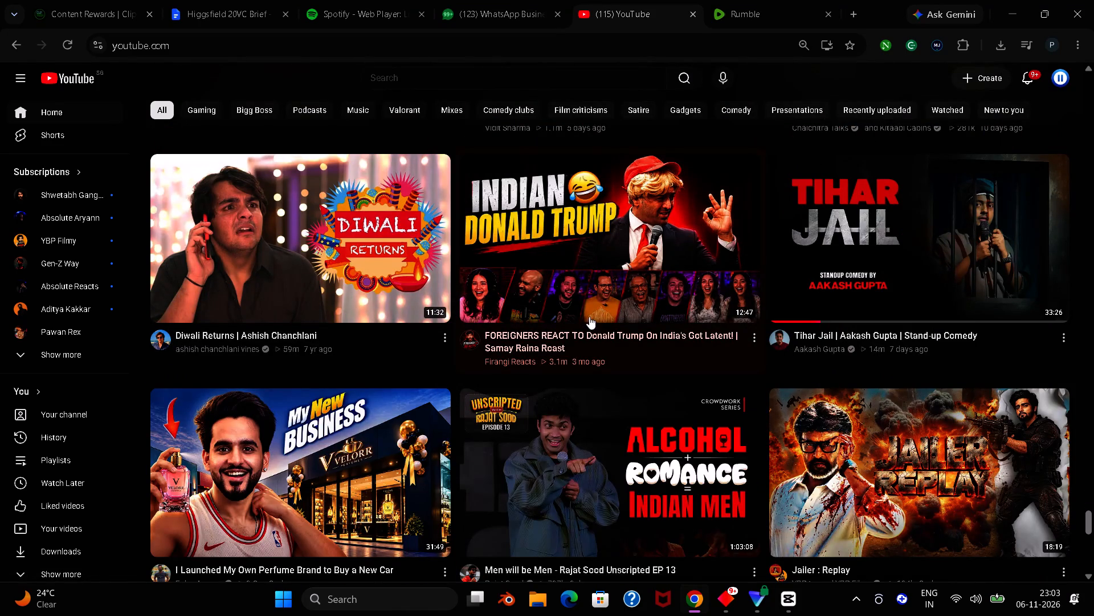
pyautogui.scroll(-4, 605, 320)
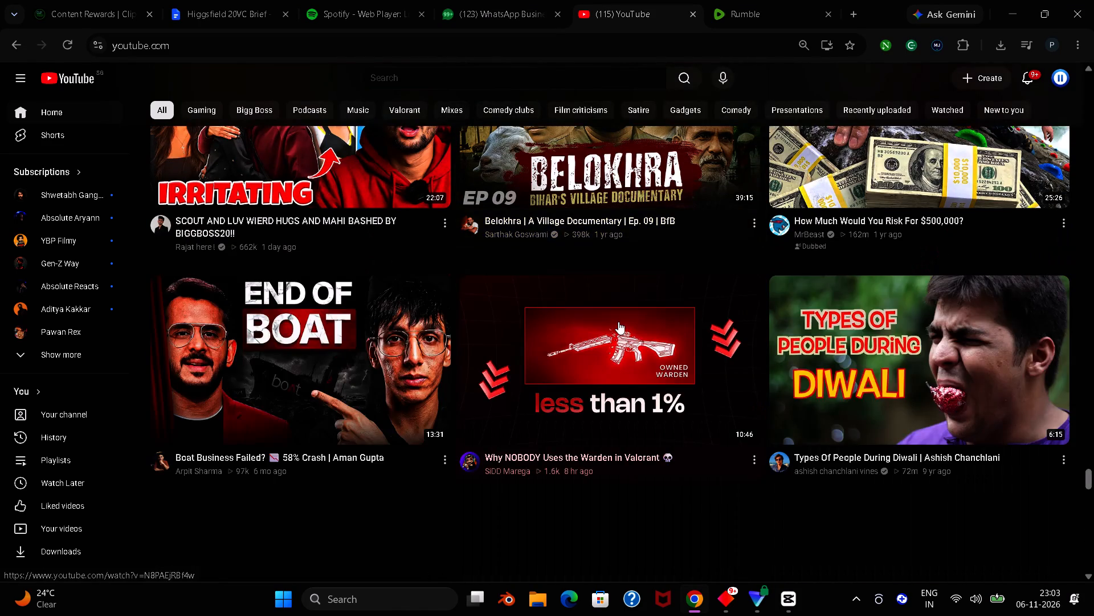
pyautogui.scroll(-4, 618, 322)
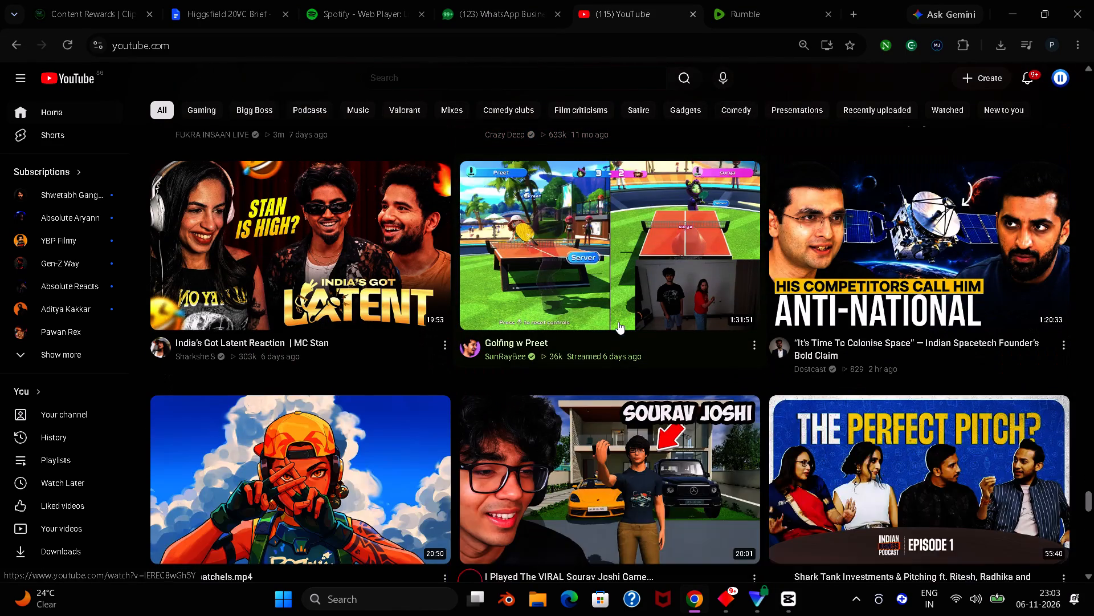
pyautogui.scroll(-6, 618, 322)
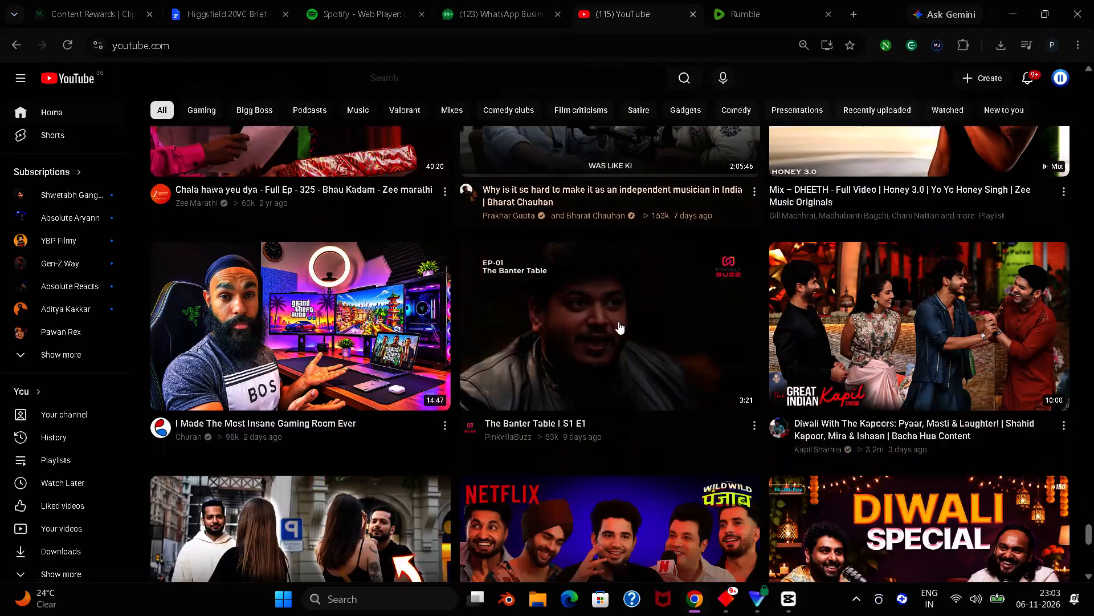
pyautogui.scroll(-1, 618, 322)
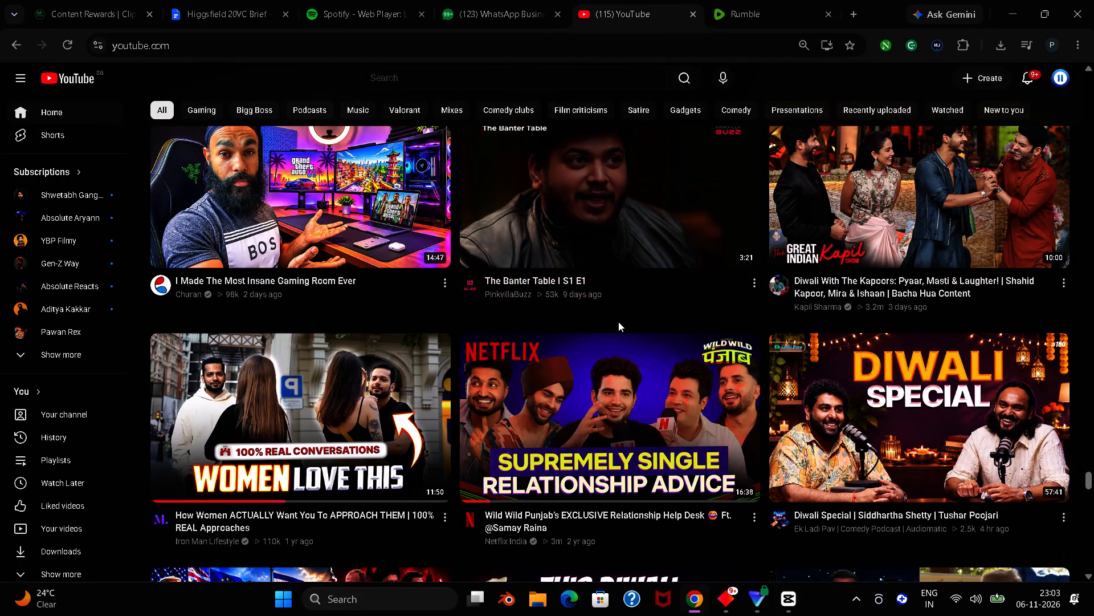
pyautogui.scroll(2, 618, 322)
pyautogui.scroll(-6, 618, 322)
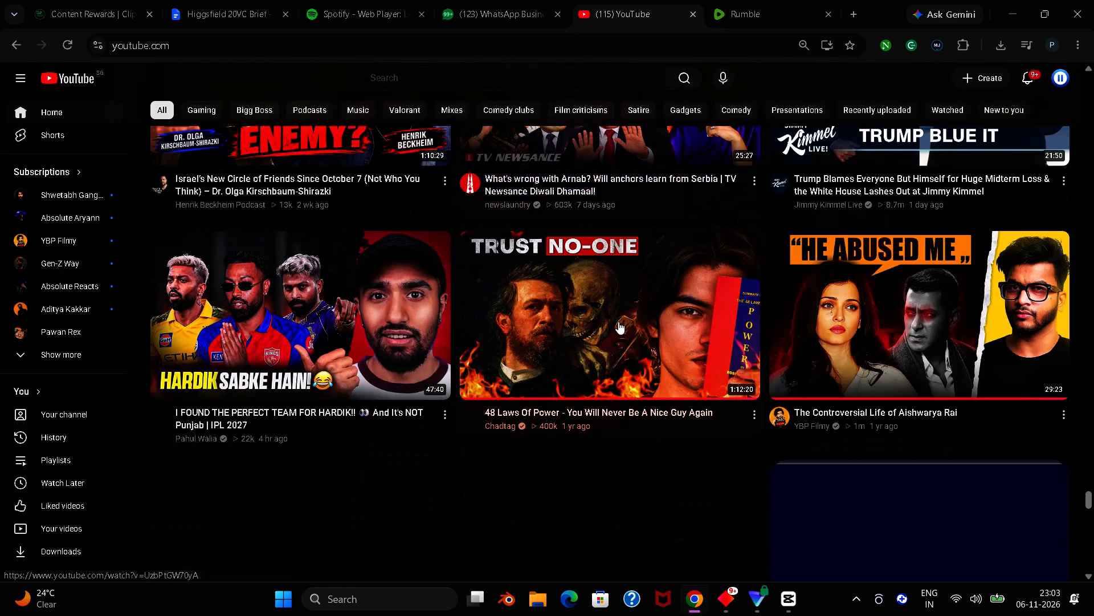
pyautogui.scroll(-3, 618, 322)
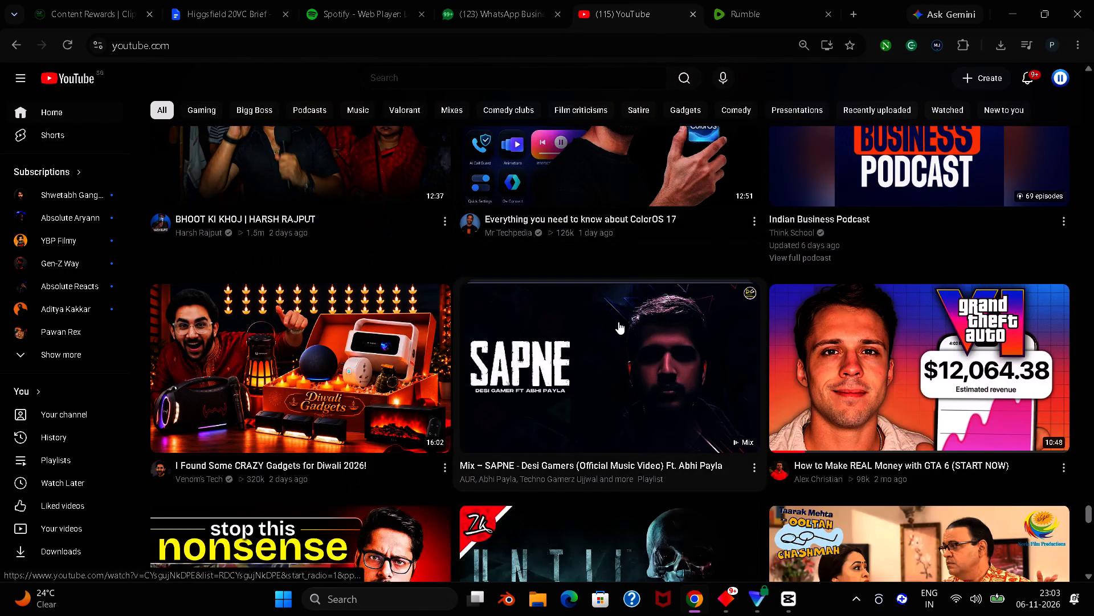
pyautogui.scroll(-4, 618, 322)
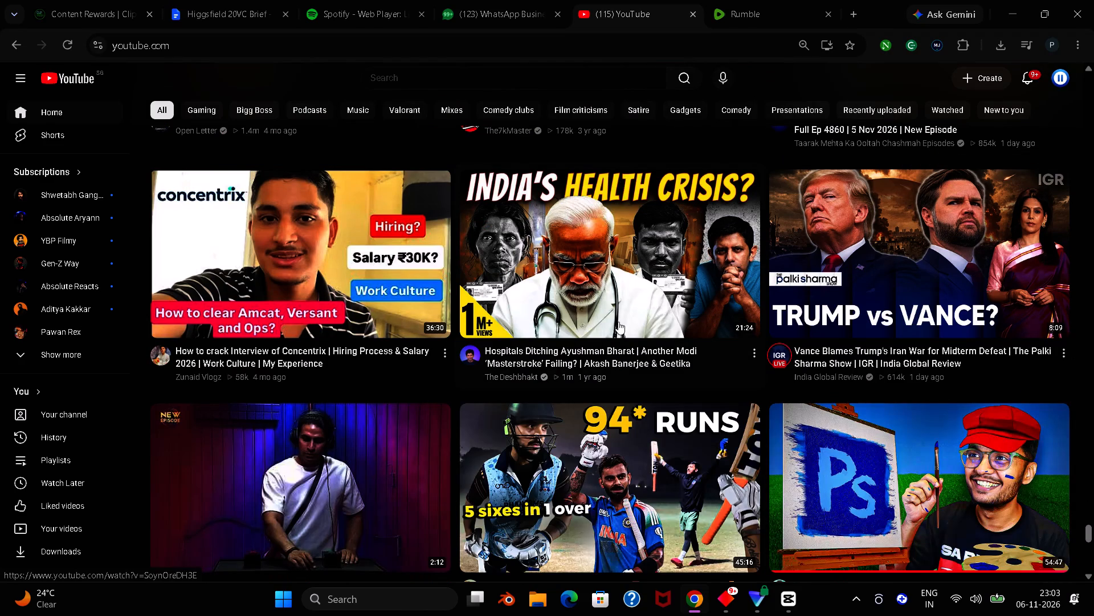
# Open the channel behind the Concentrix interview video and view its list of uploaded videos.
pyautogui.click(159, 354)
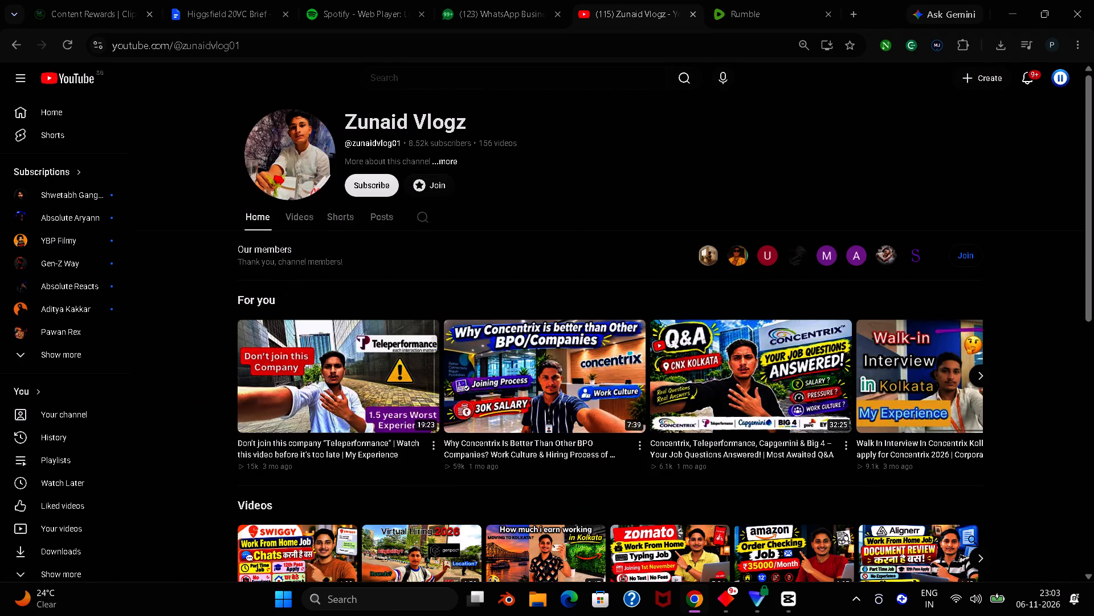
pyautogui.click(289, 215)
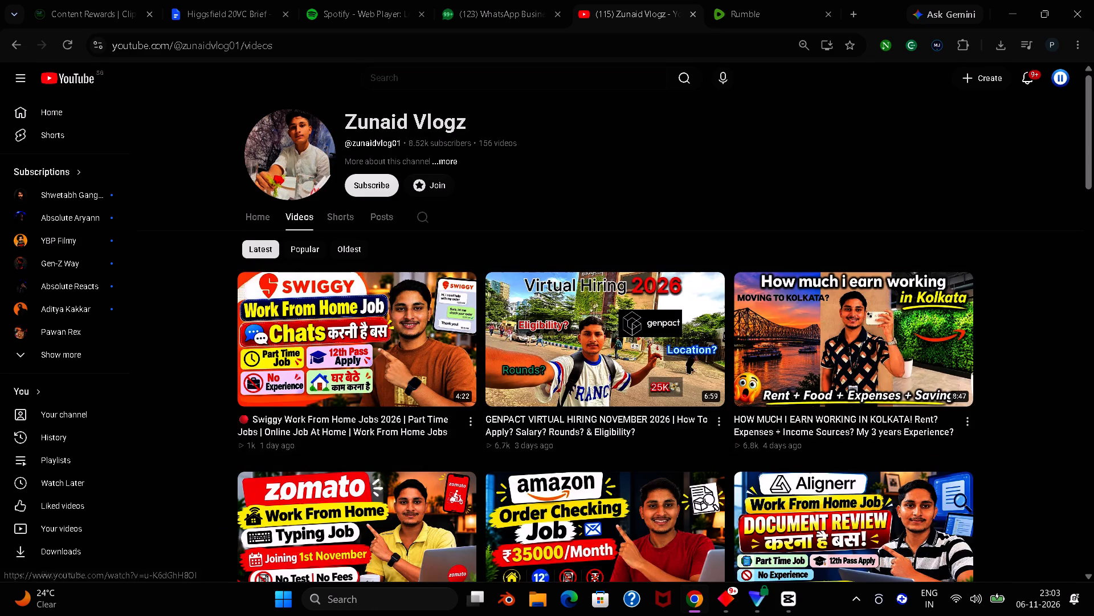
# Copy the share link of the "HOW MUCH I EARN WORKING IN KOLKATA!" video and close the sharing options.
pyautogui.click(961, 423)
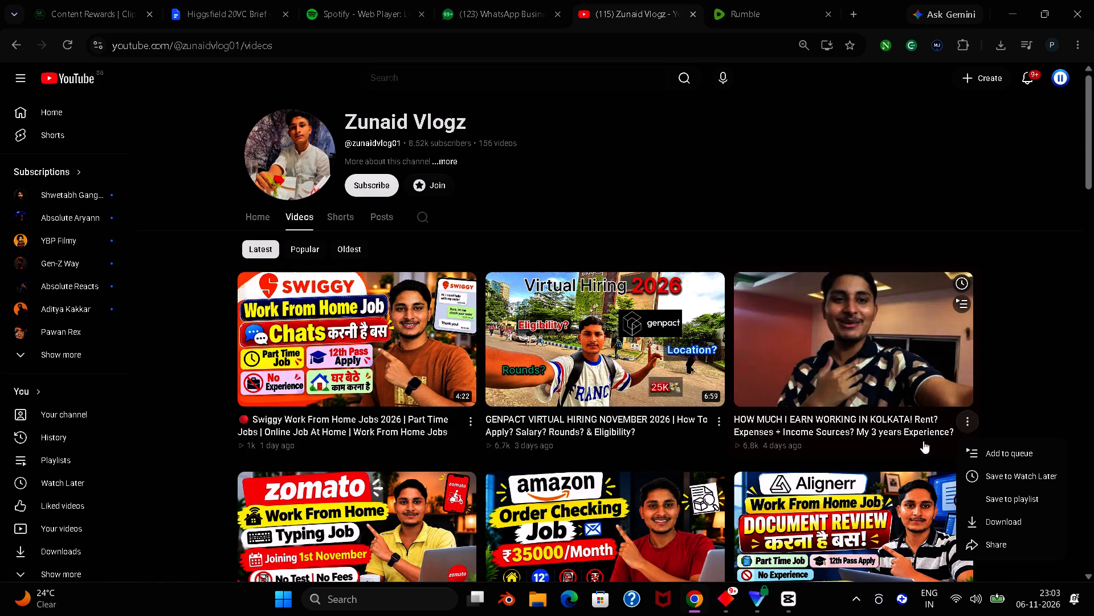
pyautogui.click(986, 546)
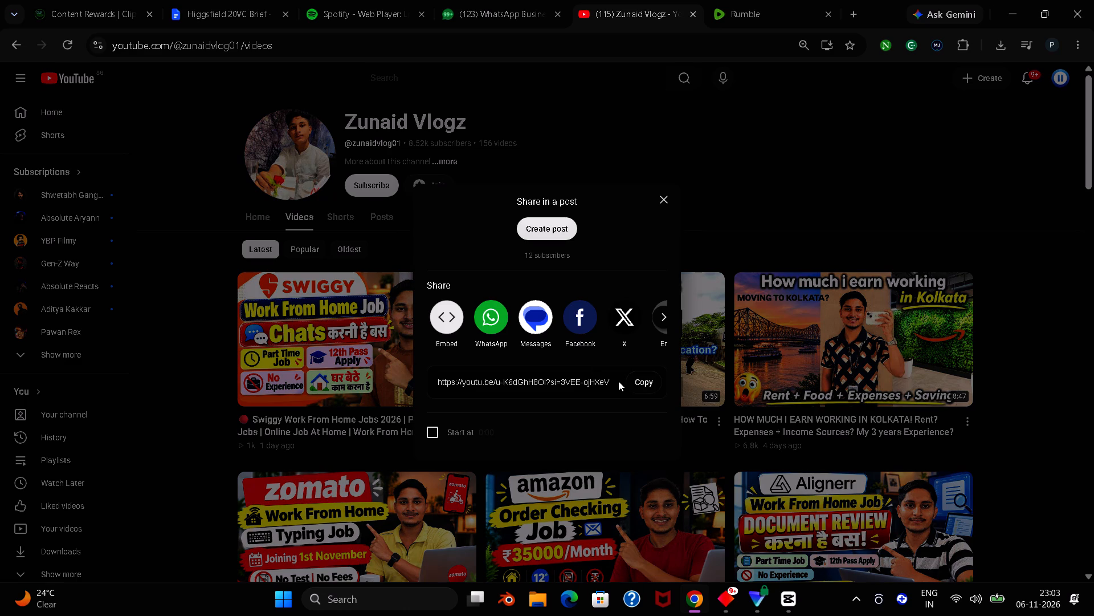
pyautogui.click(642, 387)
pyautogui.click(667, 197)
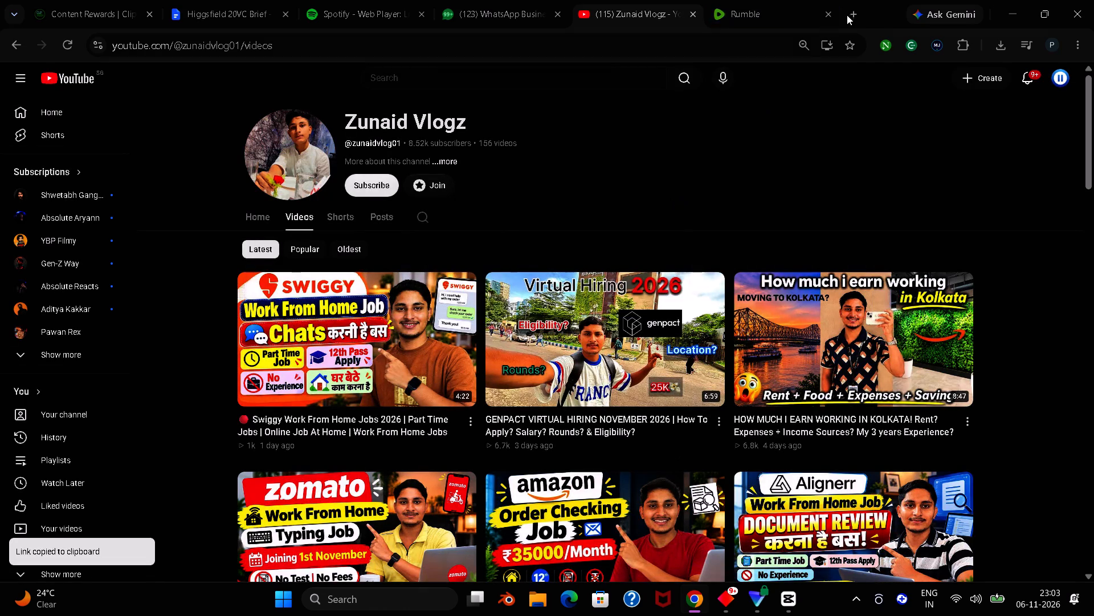
# Open the Y2mate site in a new browser tab and paste the copied video link into its downloader.
pyautogui.click(848, 13)
pyautogui.click(683, 50)
pyautogui.write('y2')
pyautogui.press('Return')
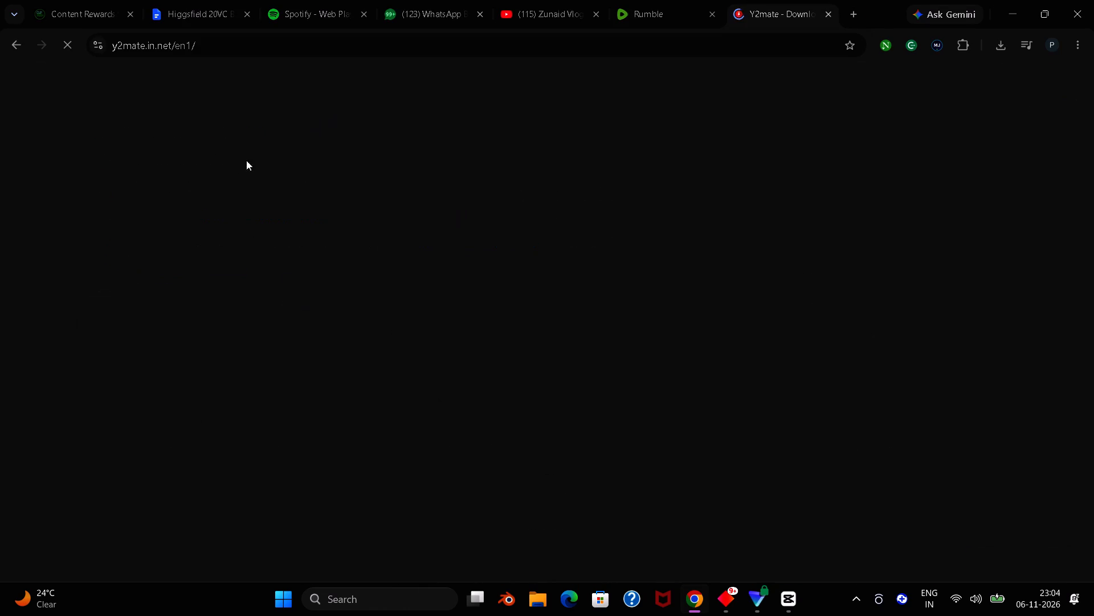
pyautogui.click(346, 224)
pyautogui.hotkey('ctrl', 'c')
pyautogui.hotkey('ctrl', 'v')
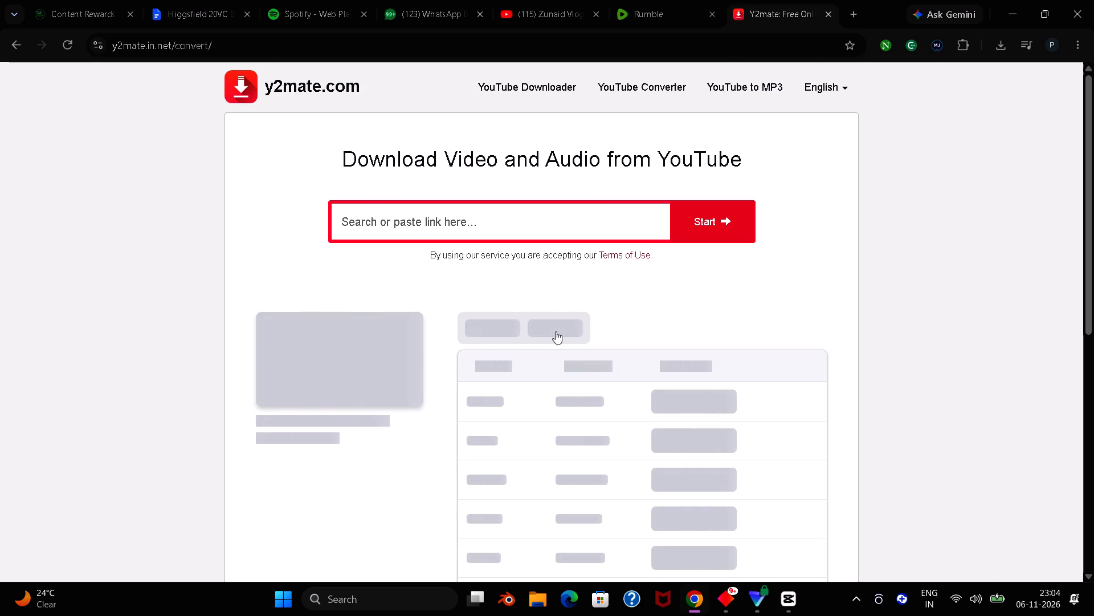
# Switch to the second format group for the pasted video and request the first listed download option.
pyautogui.click(556, 331)
pyautogui.click(680, 393)
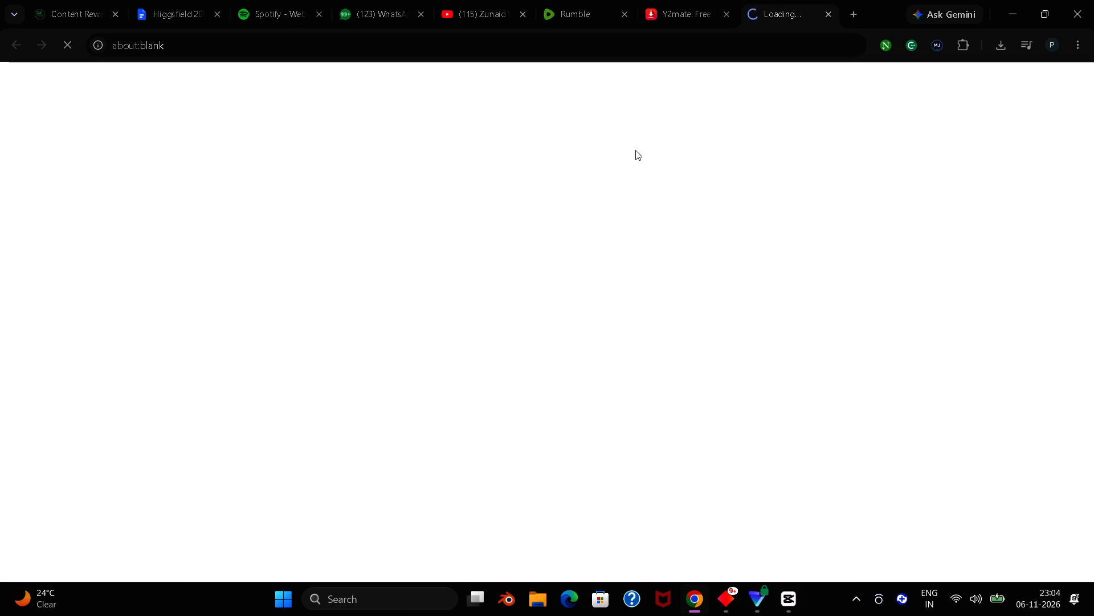
# Close the blank pop-up tab and switch off the first browser extension on the Y2mate page.
pyautogui.click(826, 10)
pyautogui.click(879, 39)
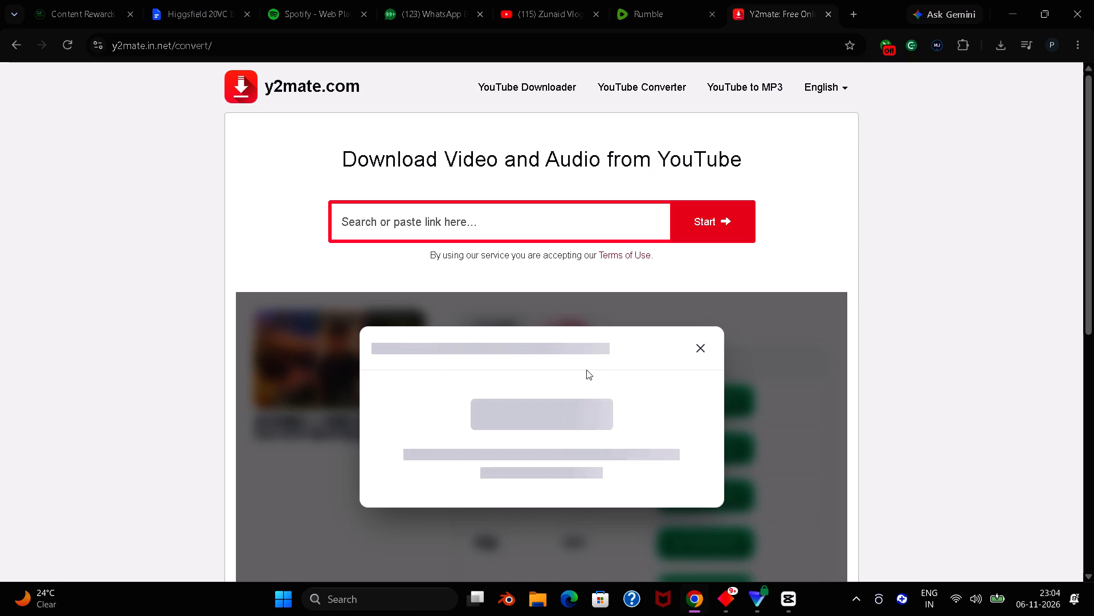
# Go to the Rumble site, start a video upload and choose to upload with Studio.
pyautogui.click(651, 15)
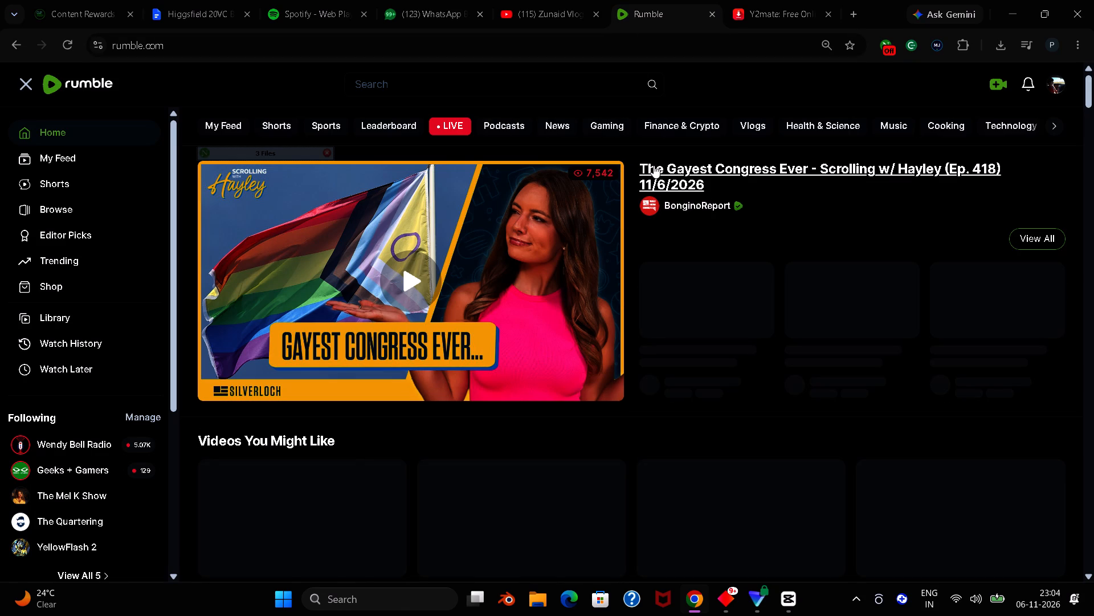
pyautogui.click(1002, 86)
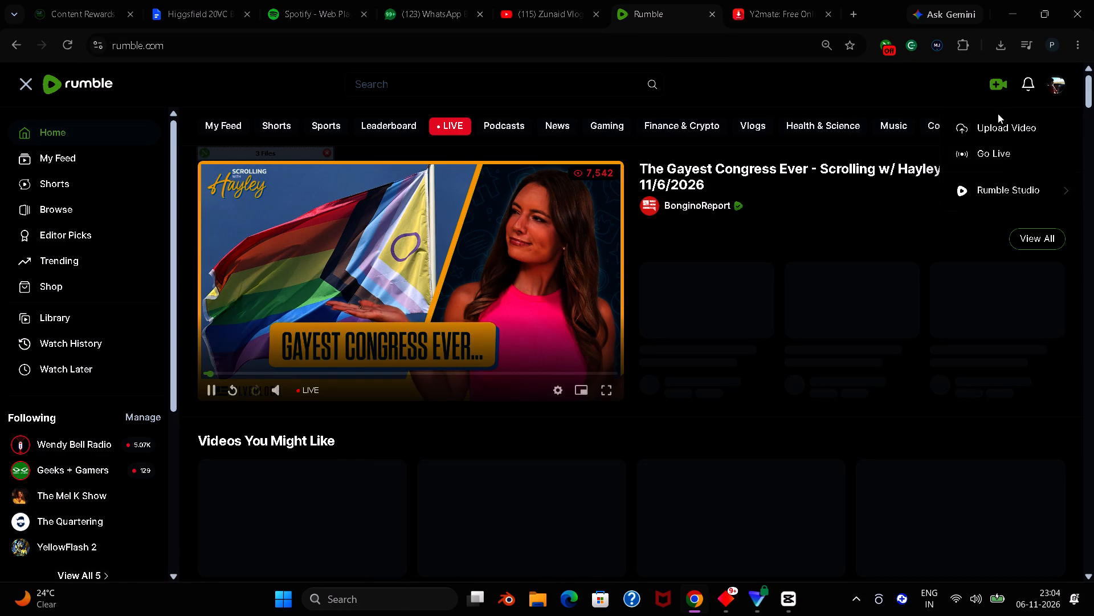
pyautogui.click(994, 128)
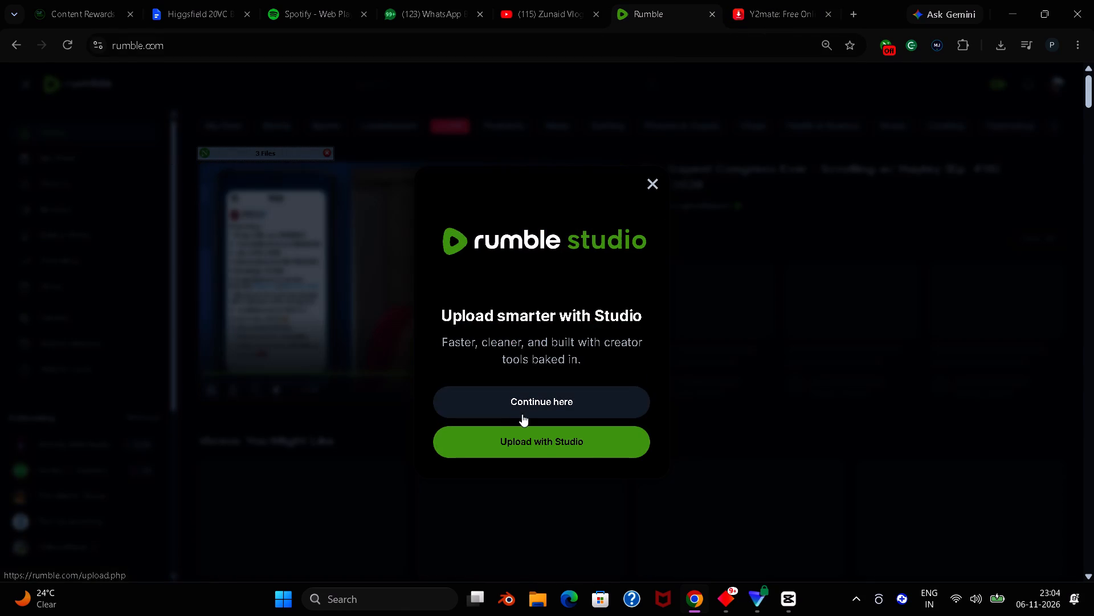
pyautogui.click(529, 432)
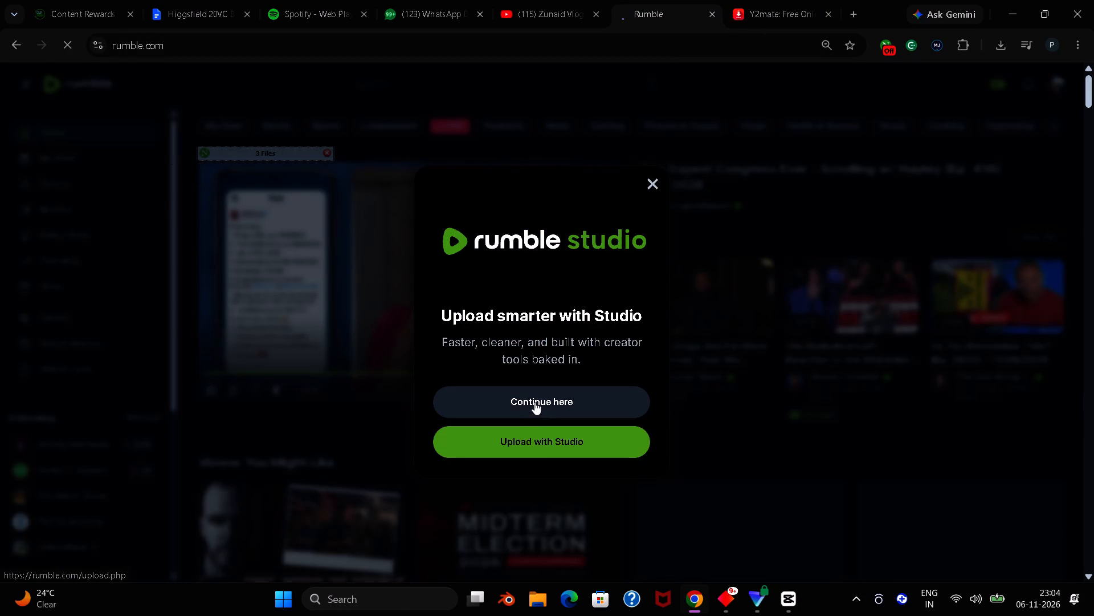
# Return to the Y2mate downloader page.
pyautogui.click(749, 0)
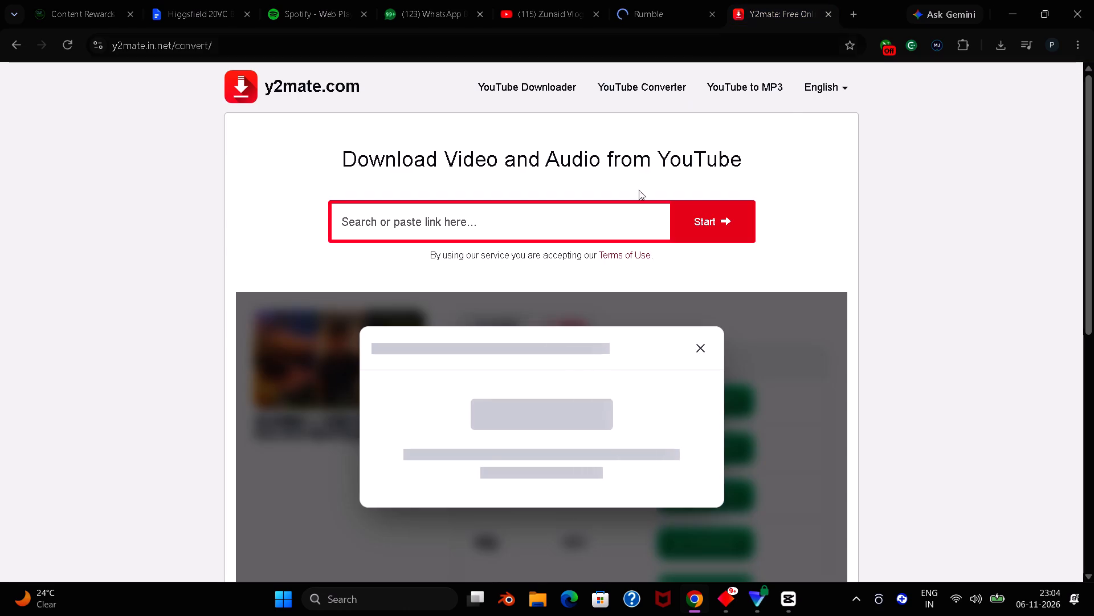